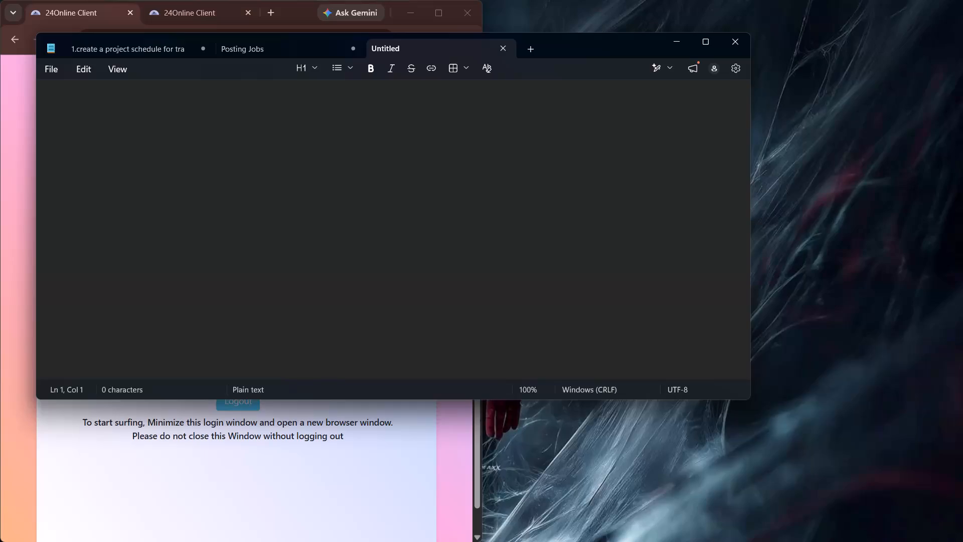
# Close the browser window showing the 24Online client login page.
pyautogui.click(471, 20)
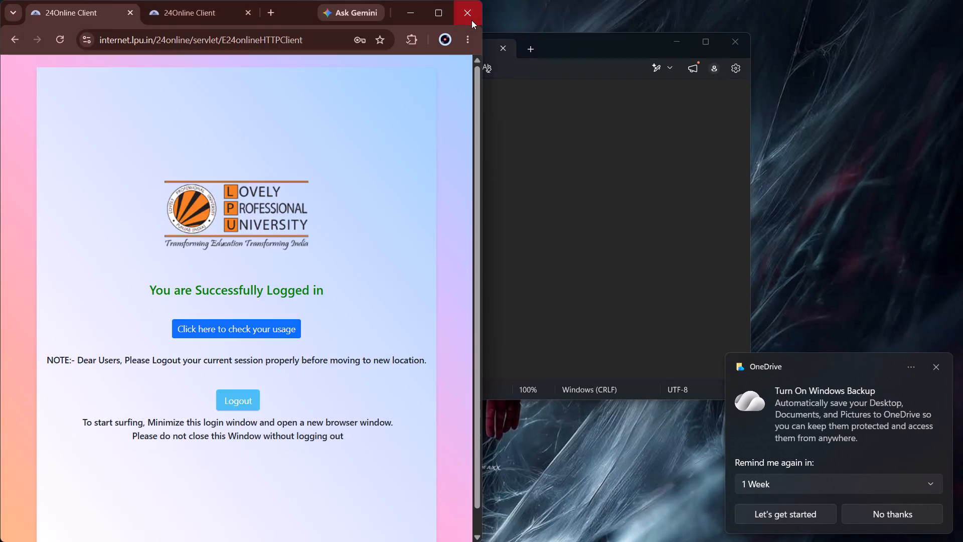
# Write "8 working hours per day" as the first line of the untitled Notepad note.
pyautogui.click(702, 51)
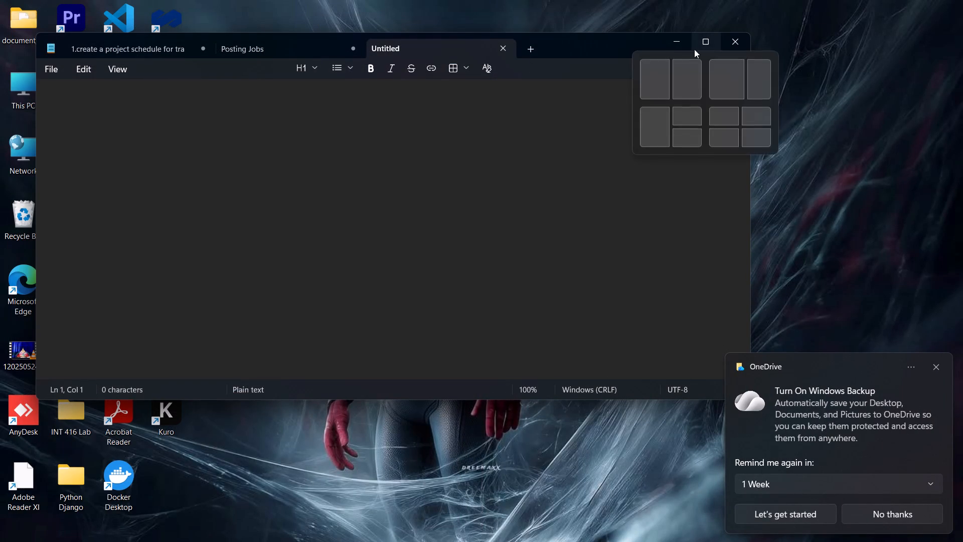
pyautogui.click(79, 88)
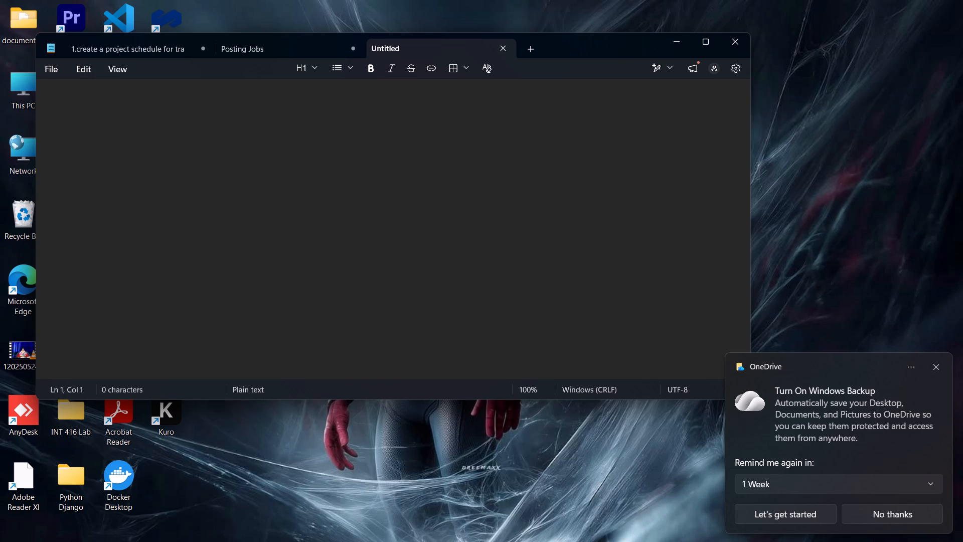
pyautogui.write('8 wroku')
pyautogui.press('BackSpace')
pyautogui.write('ings')
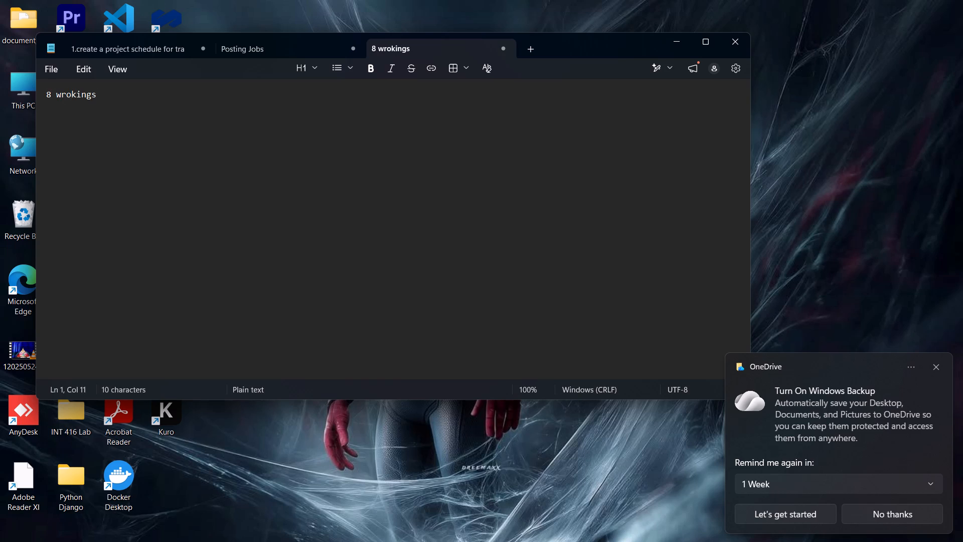
pyautogui.press('BackSpace')
pyautogui.press('space')
pyautogui.write('hours')
pyautogui.press('space')
pyautogui.write('per day')
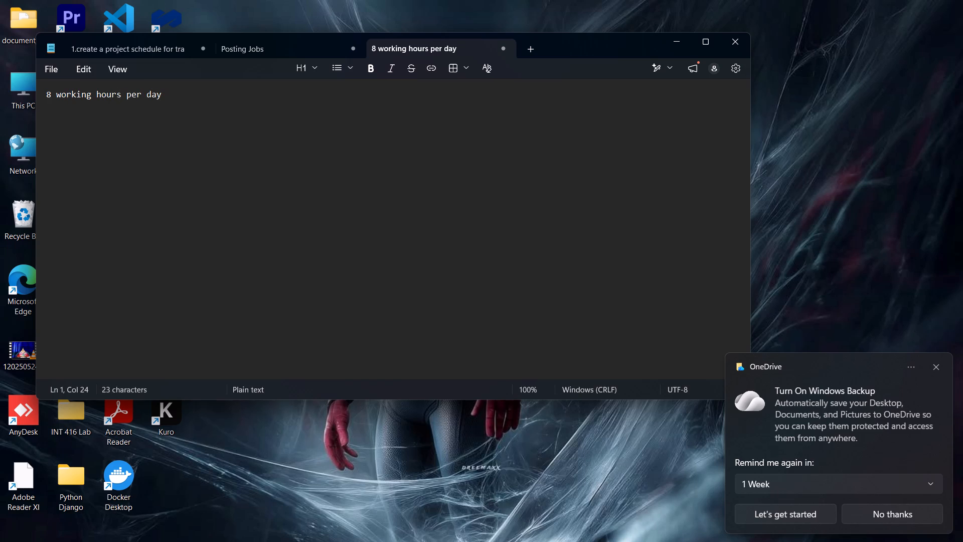
pyautogui.press('Return')
# Add "5 working days per week" as the second line of the note.
pyautogui.write('5 wrokingd')
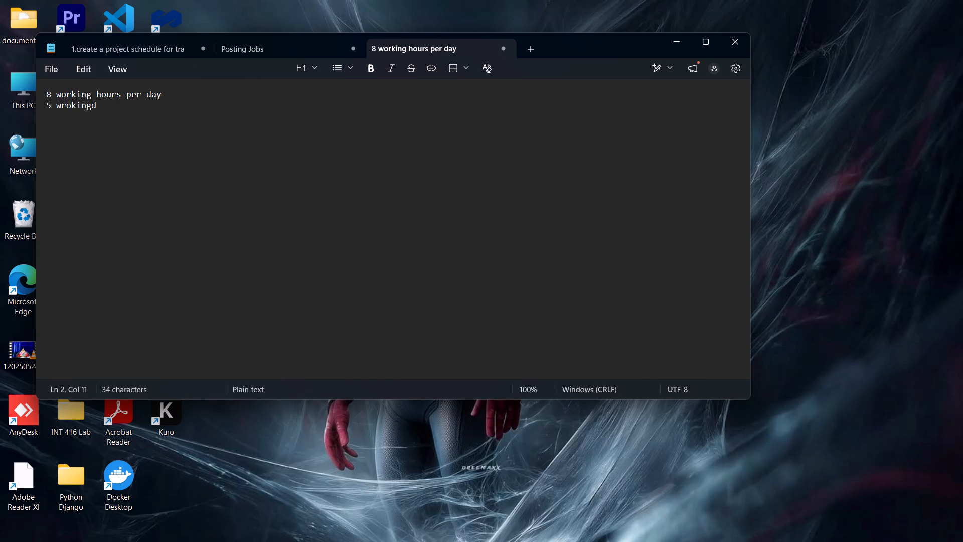
pyautogui.press('BackSpace')
pyautogui.press('space')
pyautogui.write('days')
pyautogui.press('space')
pyautogui.write('pw')
pyautogui.press('BackSpace')
pyautogui.write('er week')
pyautogui.press('Return')
# Add the lines "each resource works at 100% capacity" and "no overtime" to the list of assumptions.
pyautogui.write('each resourc')
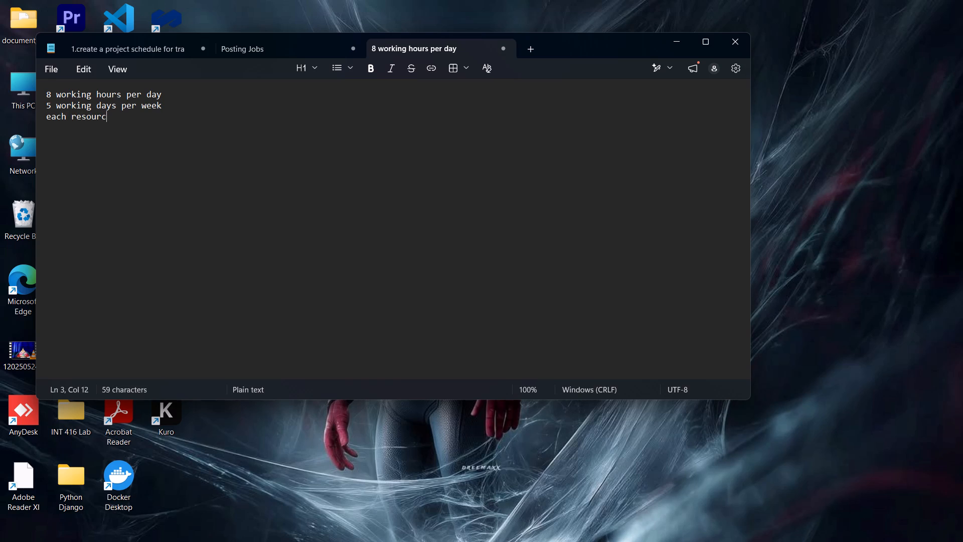
pyautogui.write('e works at')
pyautogui.press('space')
pyautogui.write('100')
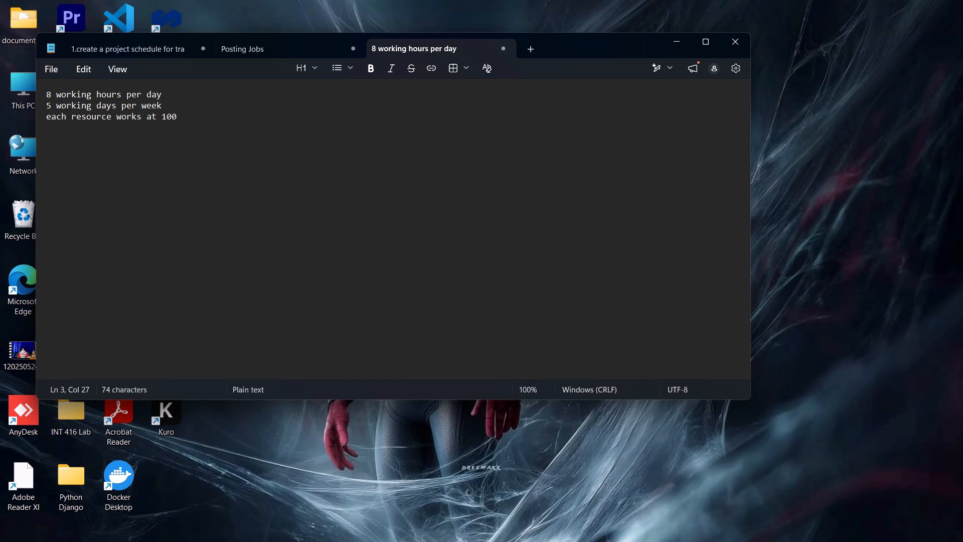
pyautogui.write('% capacity')
pyautogui.press('Return')
pyautogui.write('no overtime')
pyautogui.press('Return')
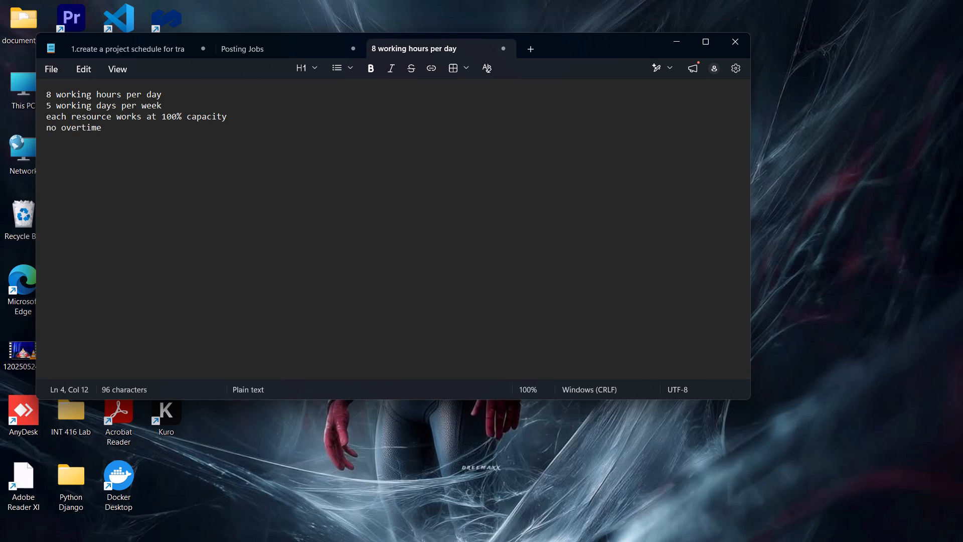
# Add the cost formula line "cost=working hours*hourly rate" below the overtime line.
pyautogui.write('cost=')
pyautogui.write('working')
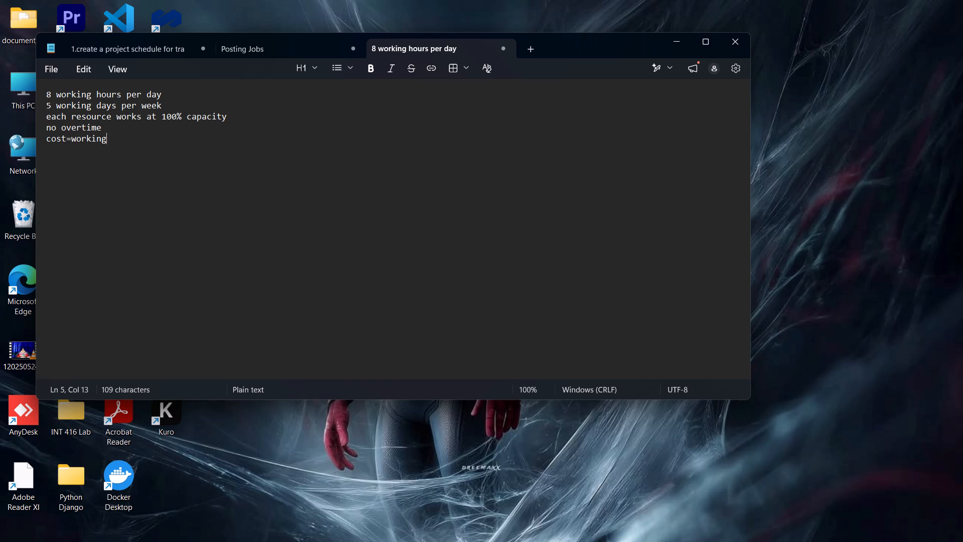
pyautogui.press('space')
pyautogui.write('hours')
pyautogui.press('*')
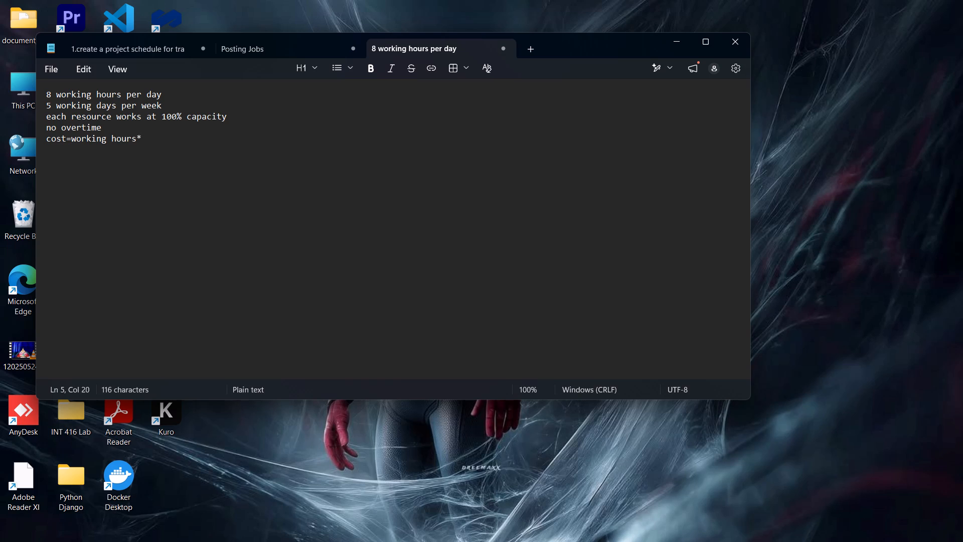
pyautogui.write('hourly rate')
pyautogui.press('Return')
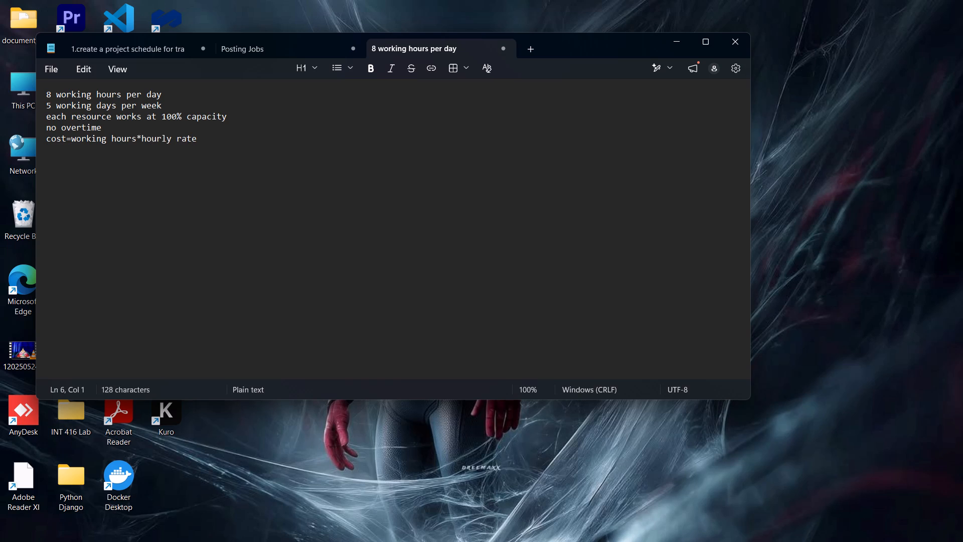
# Add the line "dates are in Nov" below the cost formula, with the month abbreviation capitalised.
pyautogui.write('dates are in nov')
pyautogui.press('BackSpace')
pyautogui.press('BackSpace')
pyautogui.press('BackSpace')
pyautogui.write('Nob')
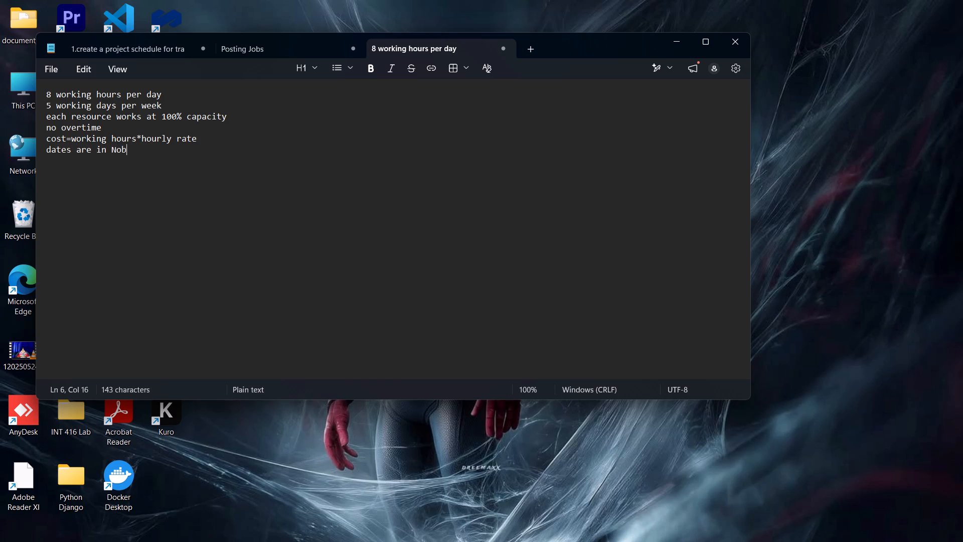
pyautogui.press('BackSpace')
pyautogui.press('v')
pyautogui.press('Return')
# Add the question label "Q1)" at the end of the note, separated from "dates are in Nov" by a blank line.
pyautogui.write('Q1')
pyautogui.hotkey('shift', ')')
pyautogui.press('Up')
pyautogui.press('Right')
pyautogui.press('Right')
pyautogui.press('Right')
pyautogui.press('Right')
pyautogui.press('Right')
pyautogui.press('Right')
pyautogui.press('Right')
pyautogui.press('Right')
pyautogui.press('Right')
pyautogui.press('Right')
pyautogui.press('Right')
pyautogui.press('Right')
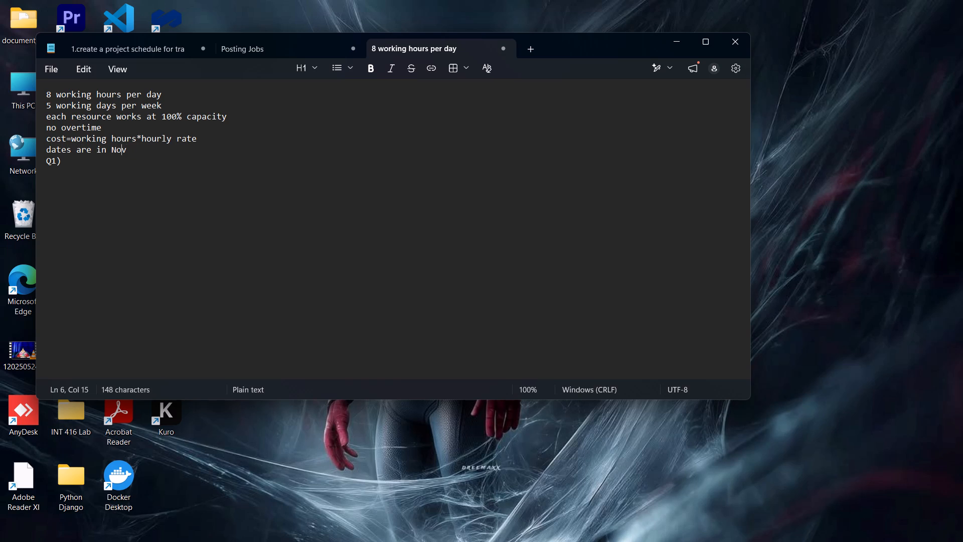
pyautogui.press('Right')
pyautogui.press('Return')
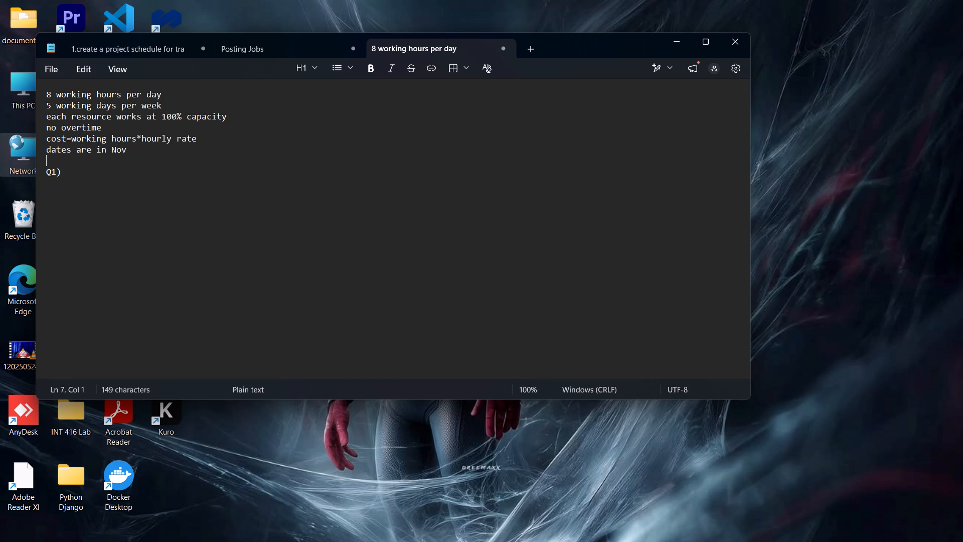
pyautogui.click(85, 175)
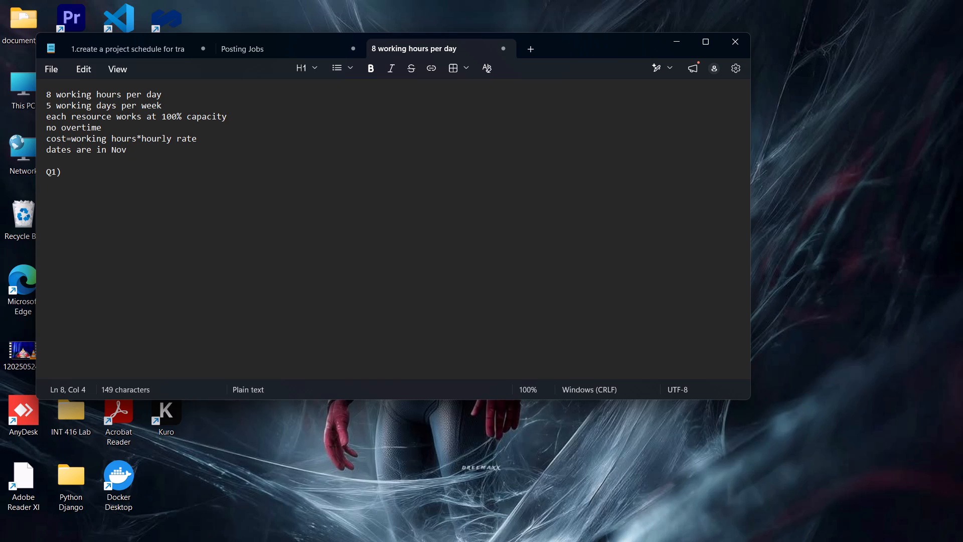
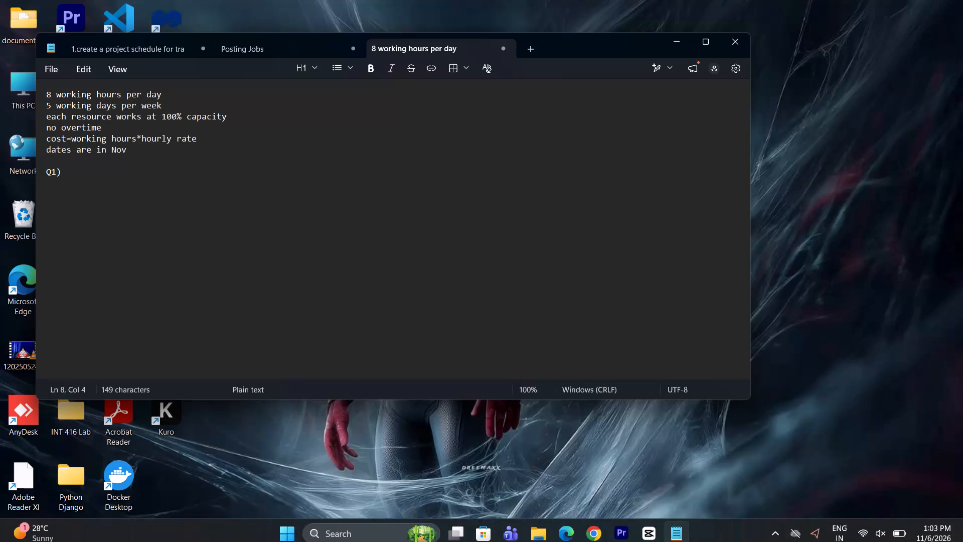
# Open Google Chrome and bring up the recent search suggestions in the Google search box on the new tab page.
pyautogui.click(596, 528)
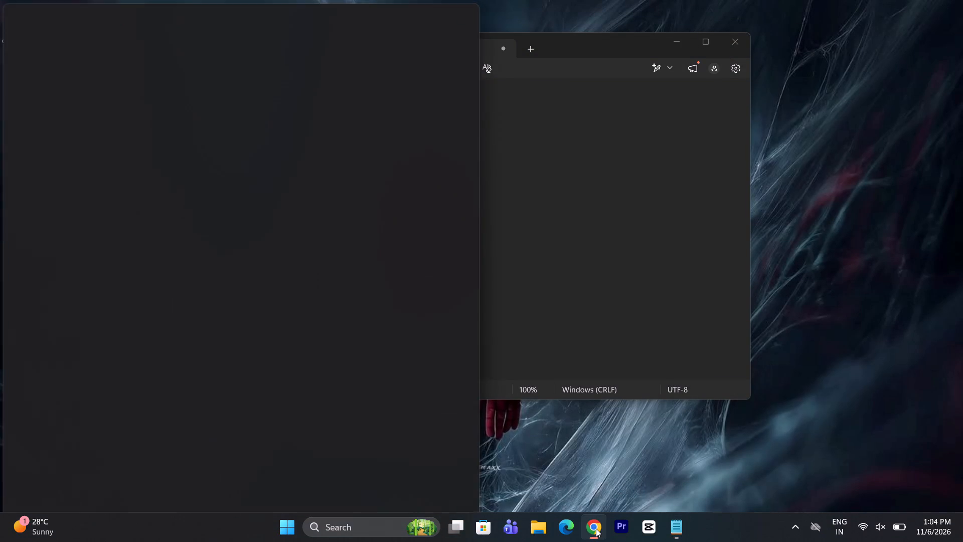
pyautogui.click(90, 0)
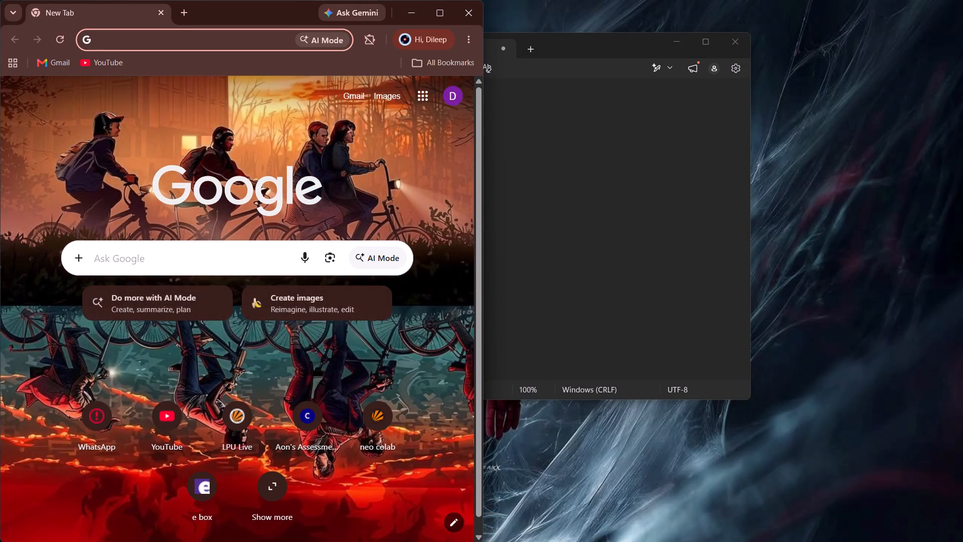
pyautogui.click(122, 247)
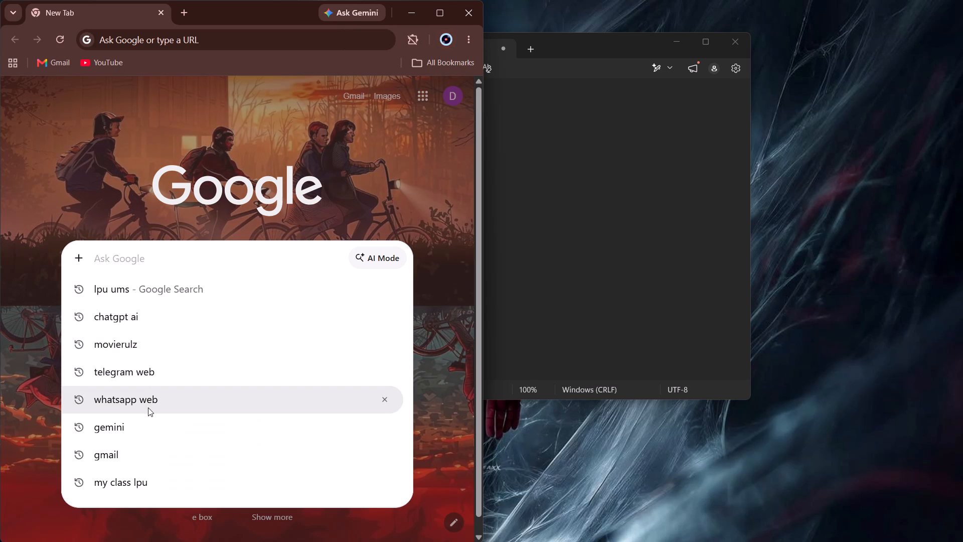
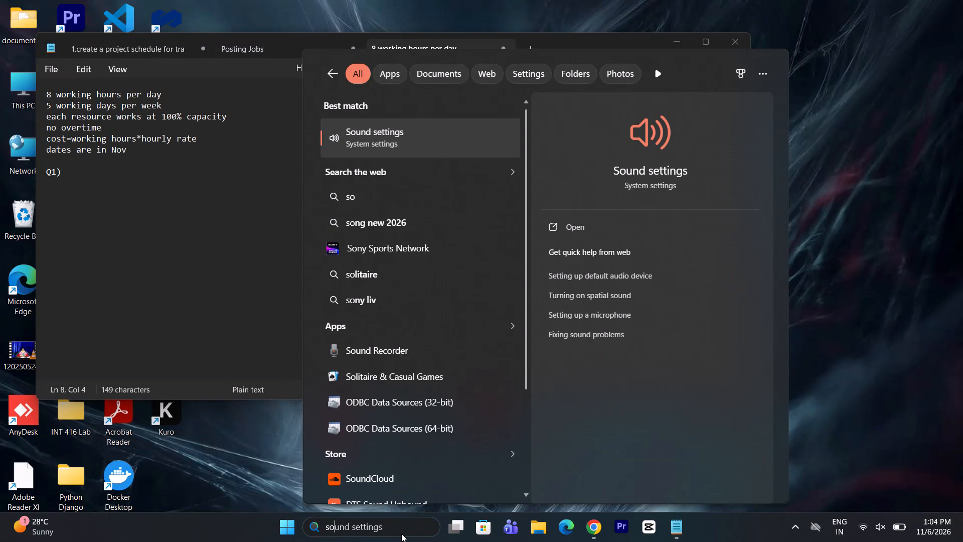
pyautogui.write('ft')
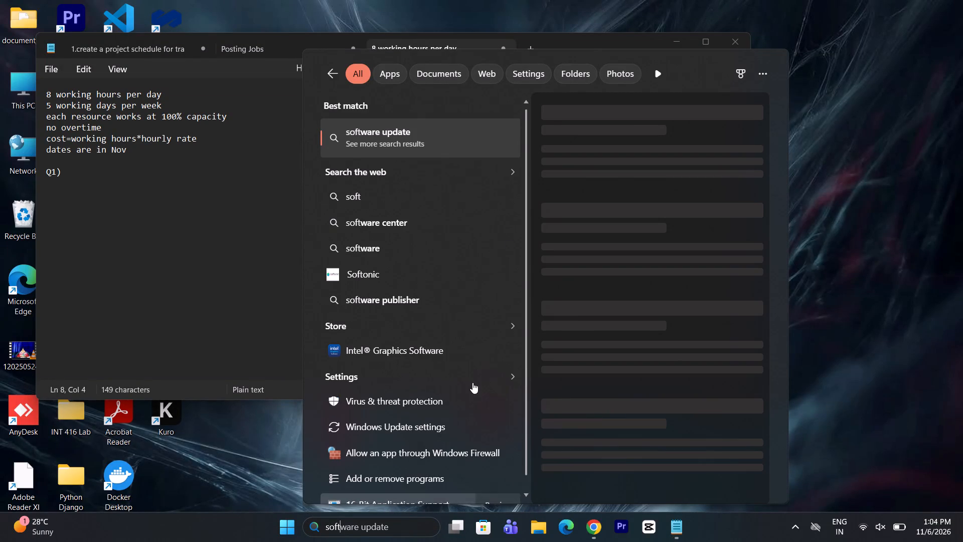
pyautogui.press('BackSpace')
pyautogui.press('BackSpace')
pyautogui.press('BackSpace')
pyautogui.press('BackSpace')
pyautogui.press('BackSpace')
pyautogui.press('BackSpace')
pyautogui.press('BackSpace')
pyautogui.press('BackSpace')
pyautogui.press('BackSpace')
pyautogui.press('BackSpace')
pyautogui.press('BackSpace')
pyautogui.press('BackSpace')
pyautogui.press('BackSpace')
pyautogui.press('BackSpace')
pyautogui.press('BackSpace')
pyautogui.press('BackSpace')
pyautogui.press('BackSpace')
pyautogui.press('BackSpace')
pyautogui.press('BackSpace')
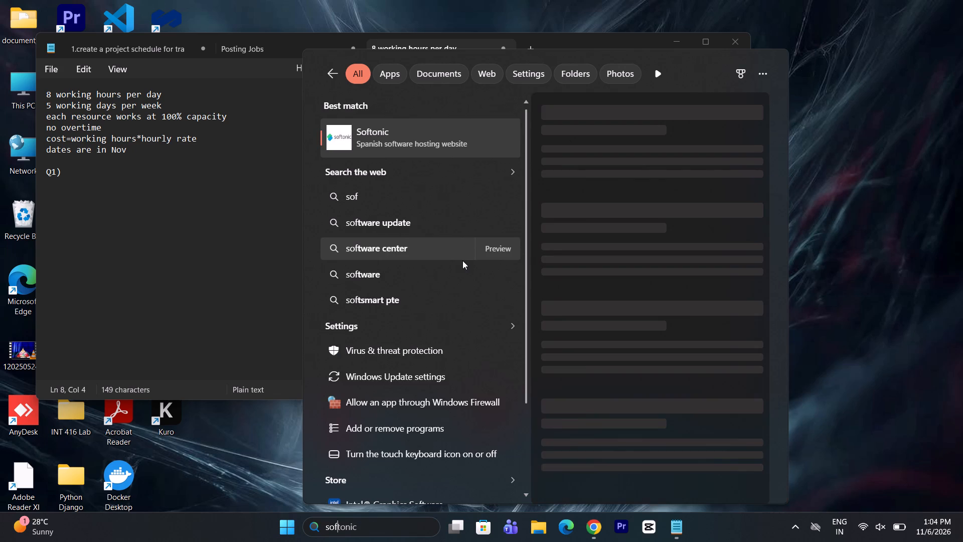
# Search the computer for "pr" and launch Microsoft Office Project 2007.
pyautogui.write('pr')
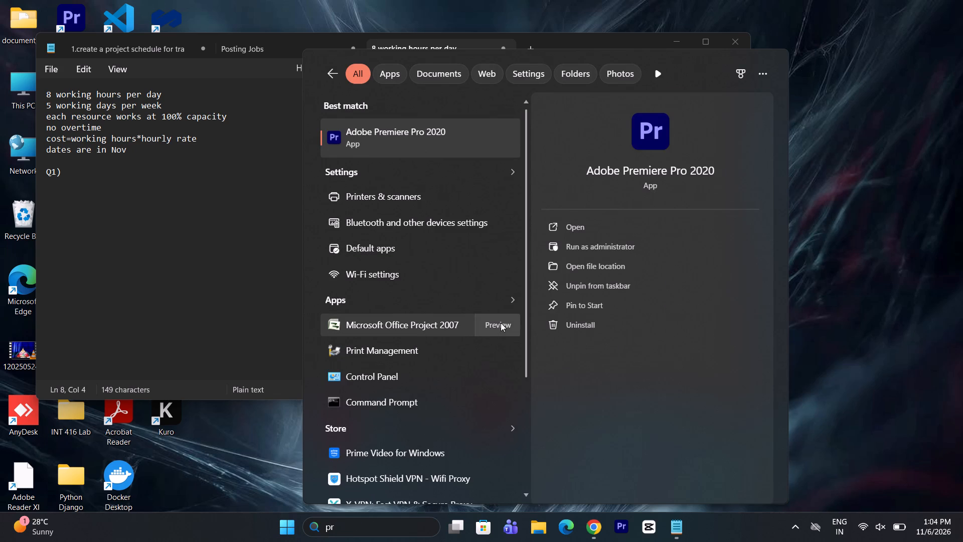
pyautogui.click(431, 320)
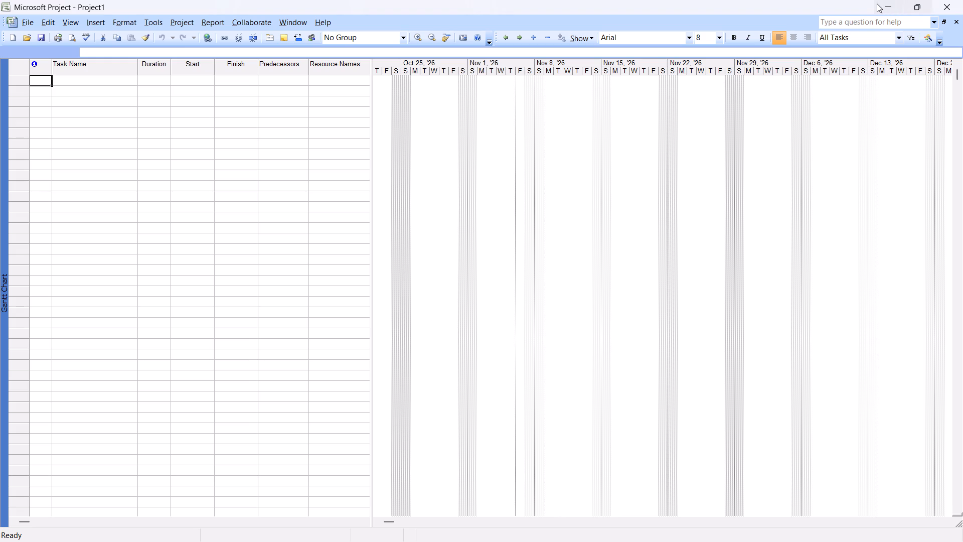
# Return to the Notepad note and add "Homepage Design 3days" directly after the "Q1)" label.
pyautogui.click(896, 9)
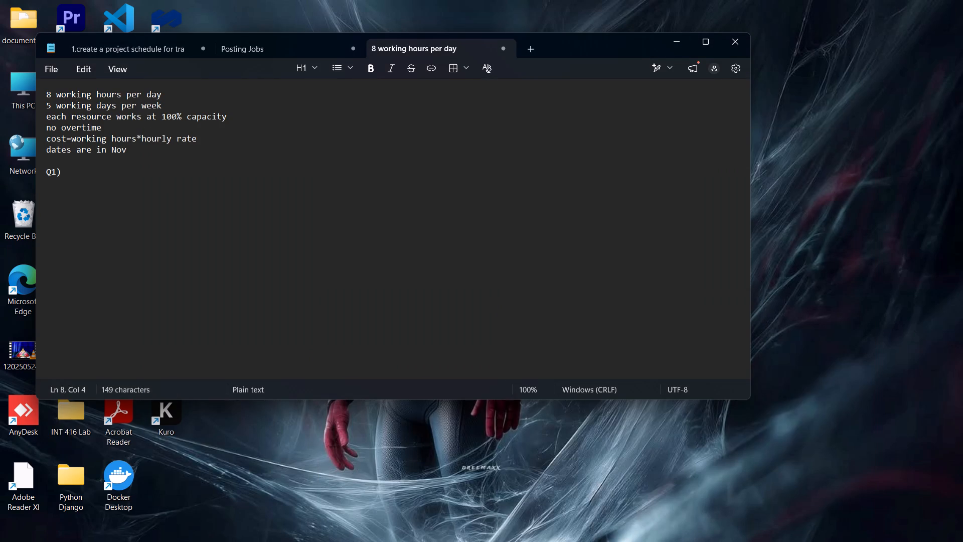
pyautogui.click(80, 171)
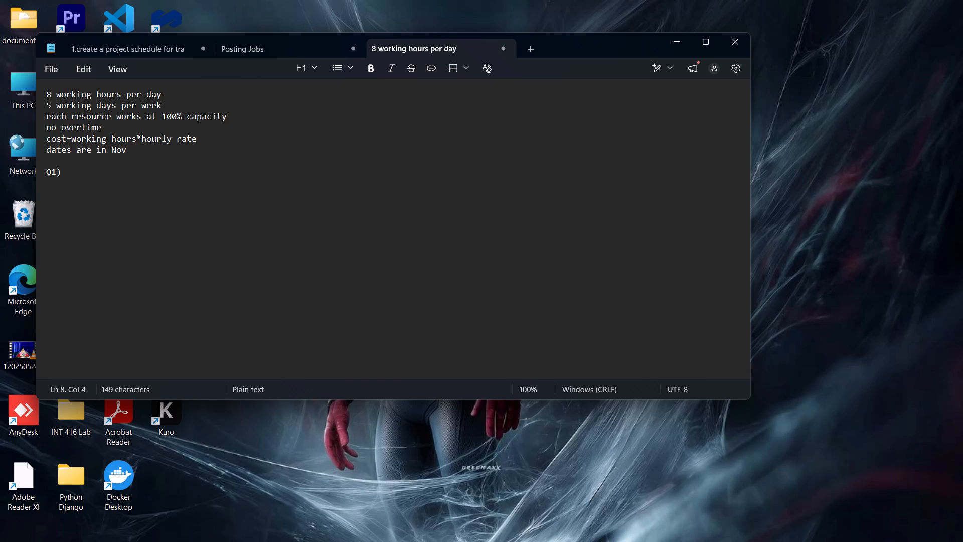
pyautogui.click(80, 171)
pyautogui.click(86, 171)
pyautogui.write('Homepage')
pyautogui.press('space')
pyautogui.write('Design')
pyautogui.press('space')
pyautogui.write('3days')
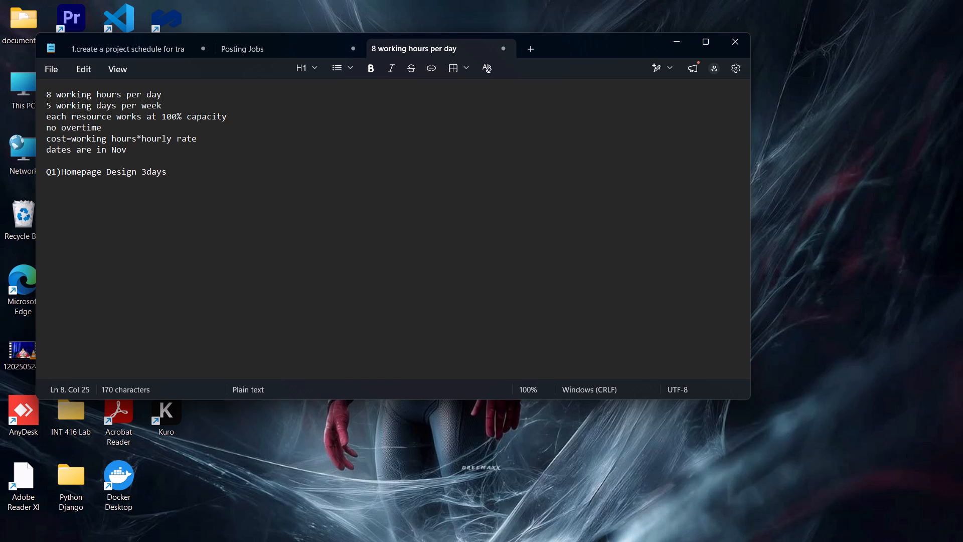
pyautogui.press('Return')
# Add the line "Login Page 2days" below the Homepage Design entry.
pyautogui.write('Login Page')
pyautogui.press('space')
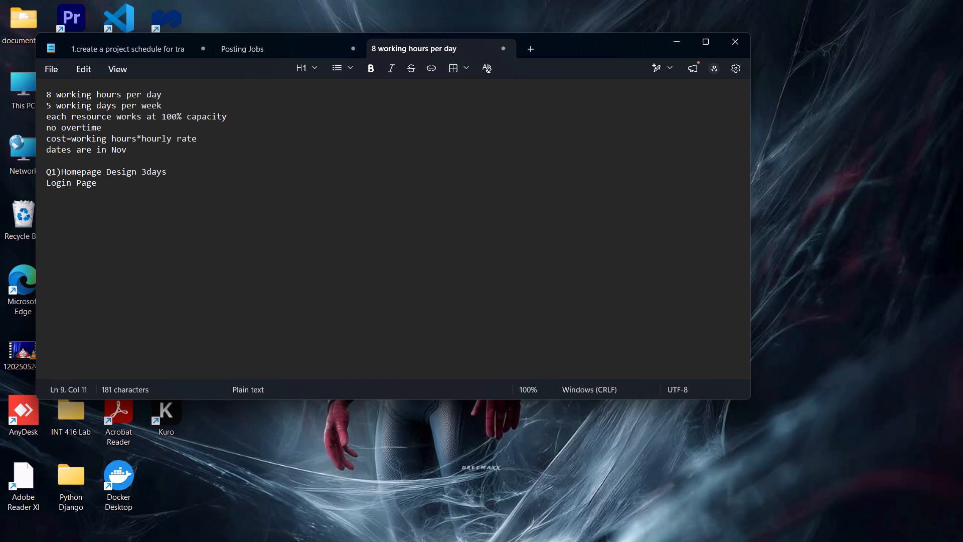
pyautogui.write('2days')
pyautogui.press('Return')
# Add the line "Database Creation" below the Login Page entry, with both words capitalised.
pyautogui.write('database')
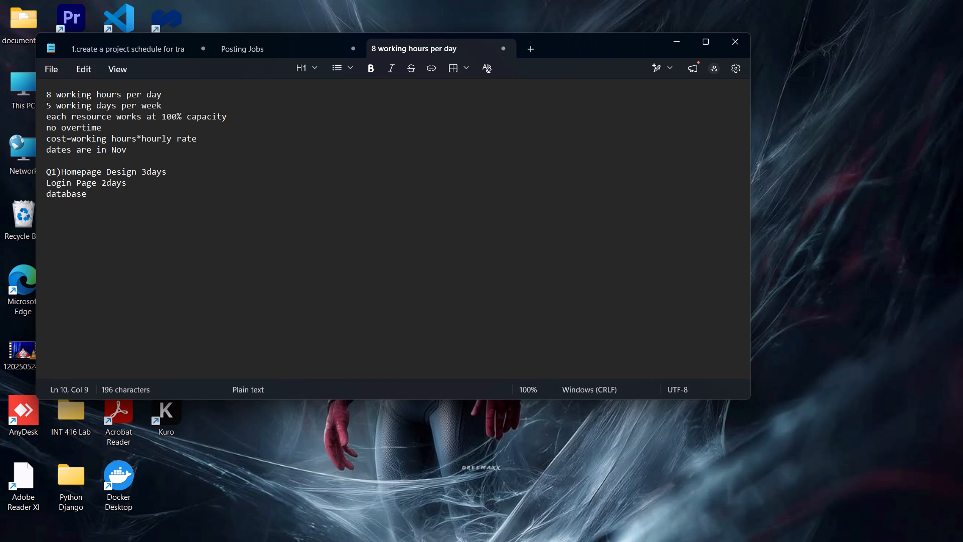
pyautogui.press('BackSpace')
pyautogui.press('BackSpace')
pyautogui.press('BackSpace')
pyautogui.press('BackSpace')
pyautogui.press('BackSpace')
pyautogui.press('BackSpace')
pyautogui.press('BackSpace')
pyautogui.press('BackSpace')
pyautogui.write('Datab')
pyautogui.write('ase Creation')
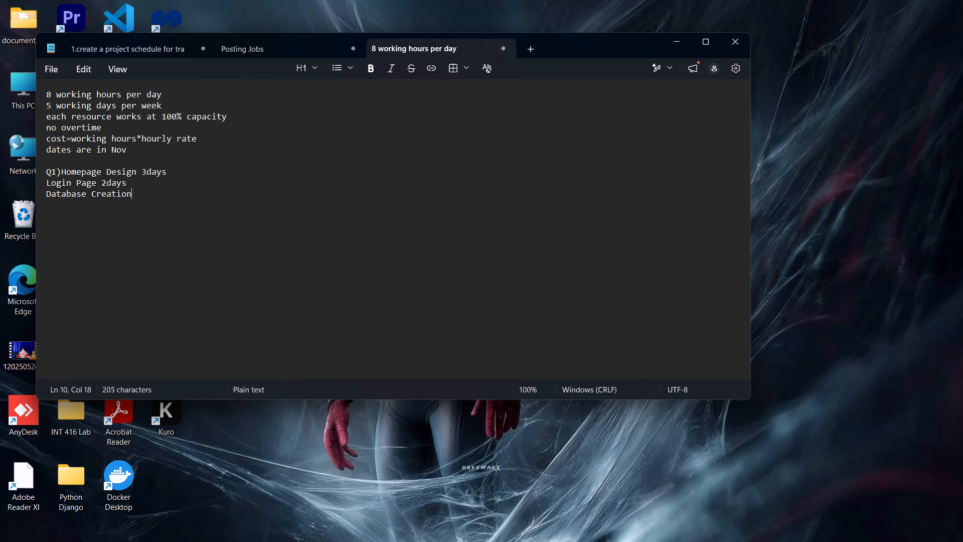
pyautogui.press('Return')
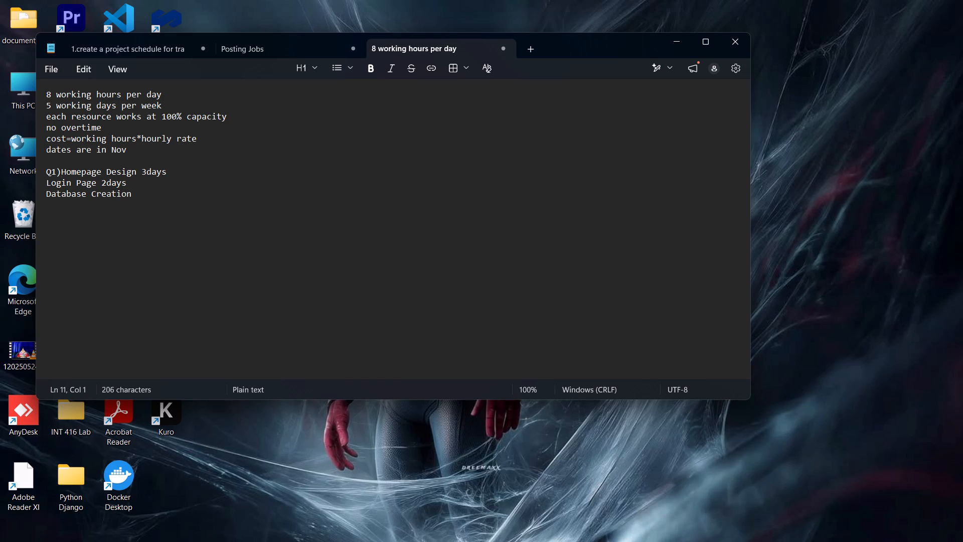
# Move "Homepage Design 3days" onto its own line below the "Q1)" label.
pyautogui.click(61, 173)
pyautogui.press('Return')
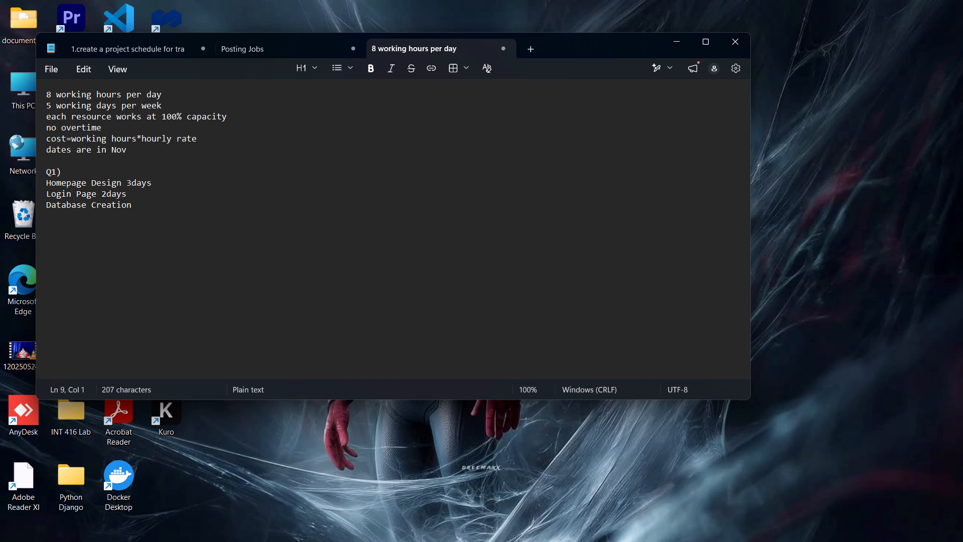
pyautogui.click(136, 205)
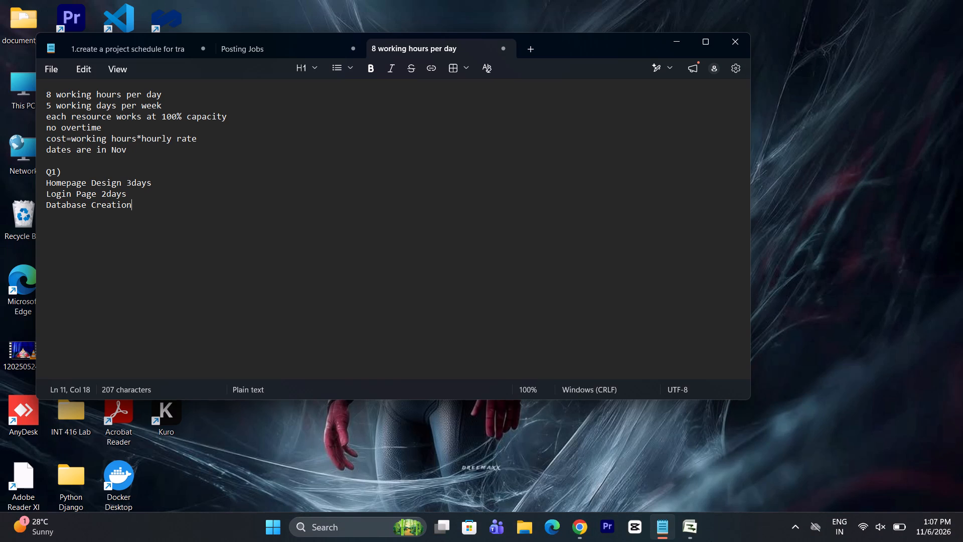
# Switch to Microsoft Project and enter the first task "HomePage Design" with a duration of 3 days.
pyautogui.click(682, 490)
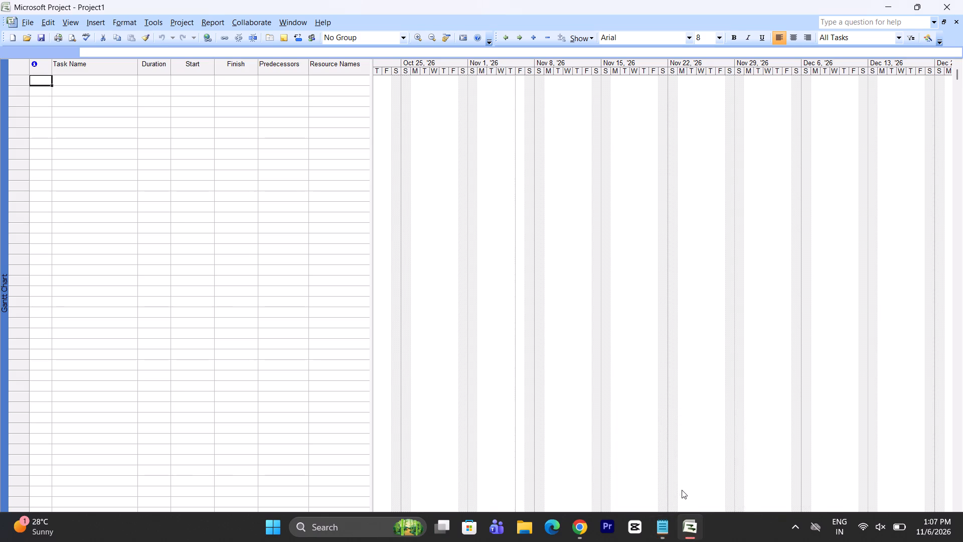
pyautogui.click(60, 81)
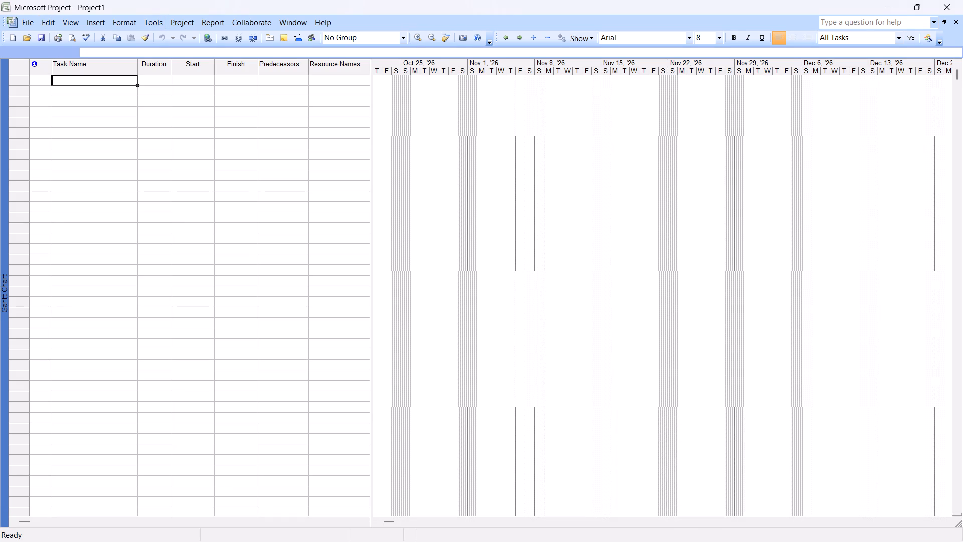
pyautogui.write('Home')
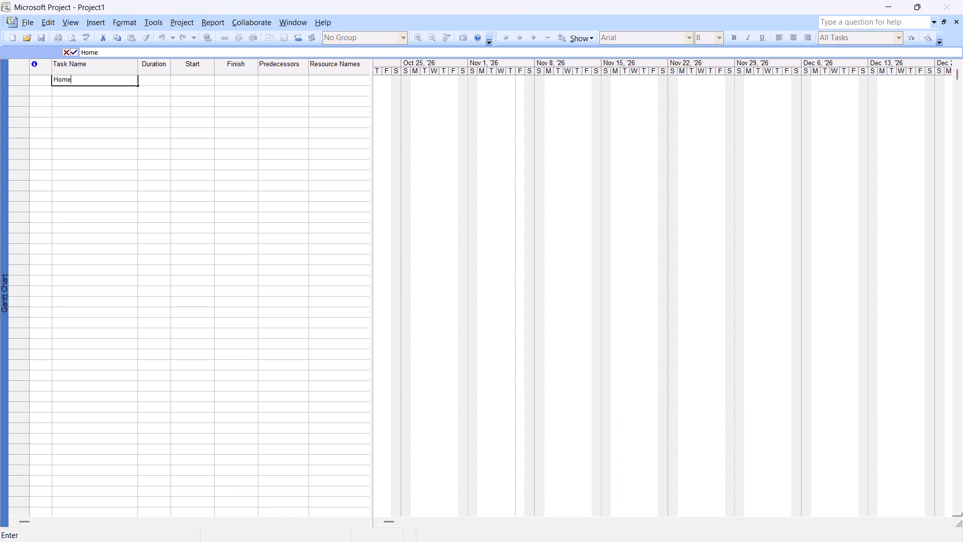
pyautogui.write('Page Design')
pyautogui.click(154, 80)
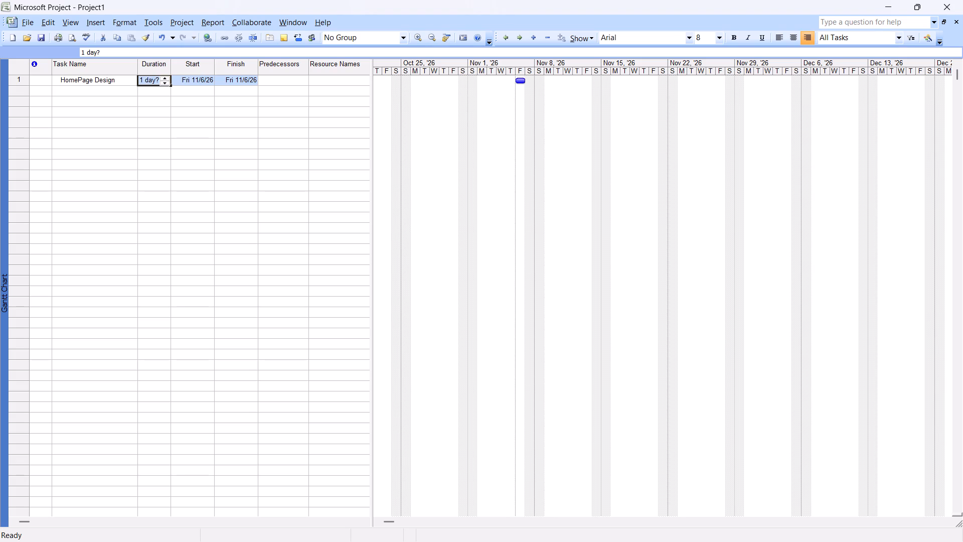
pyautogui.press('3')
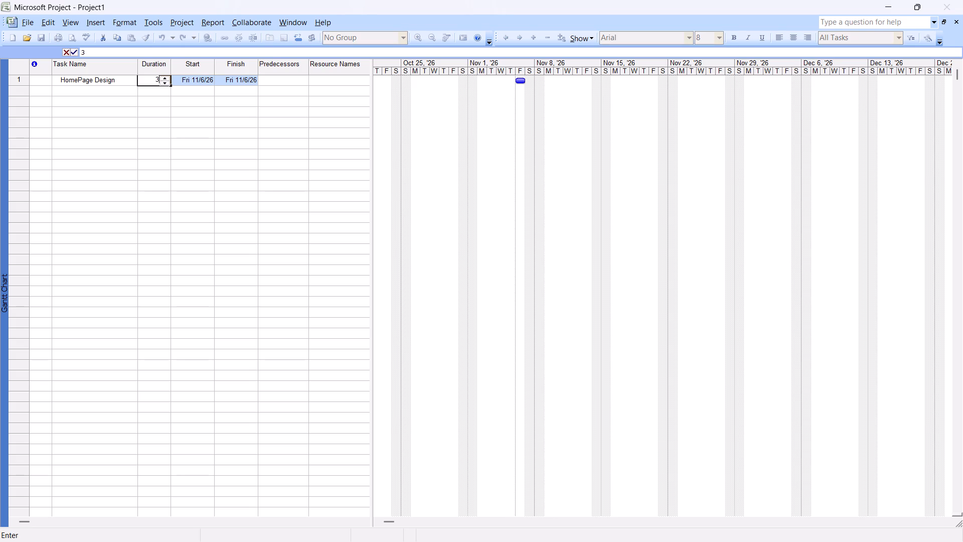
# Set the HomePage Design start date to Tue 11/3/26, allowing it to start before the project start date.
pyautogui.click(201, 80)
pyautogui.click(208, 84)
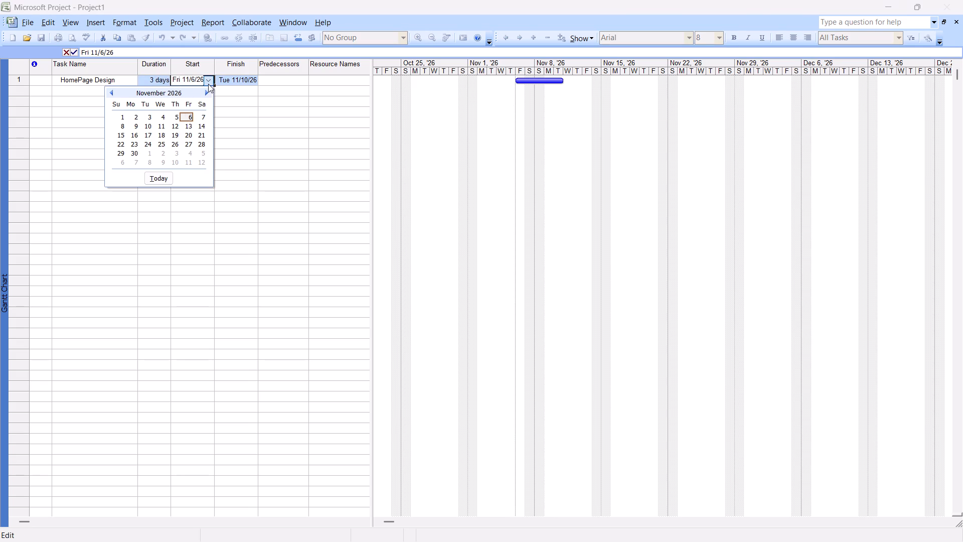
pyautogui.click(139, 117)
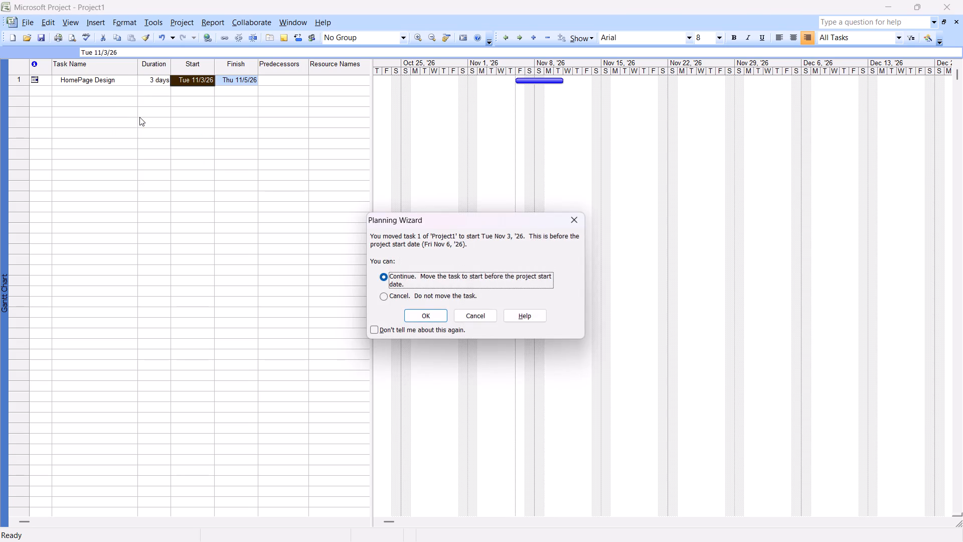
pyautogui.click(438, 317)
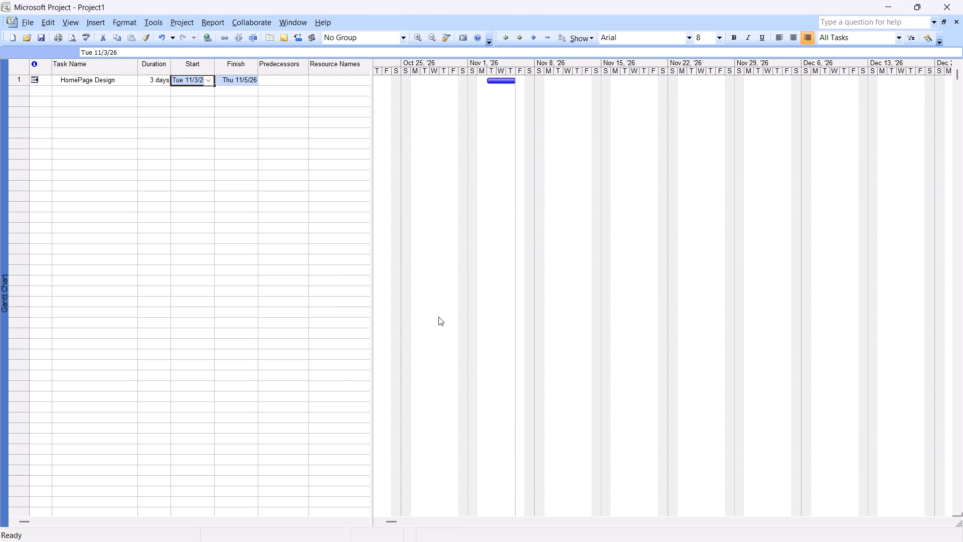
# Set the HomePage Design task's start date to Mon 11/2/26.
pyautogui.click(196, 91)
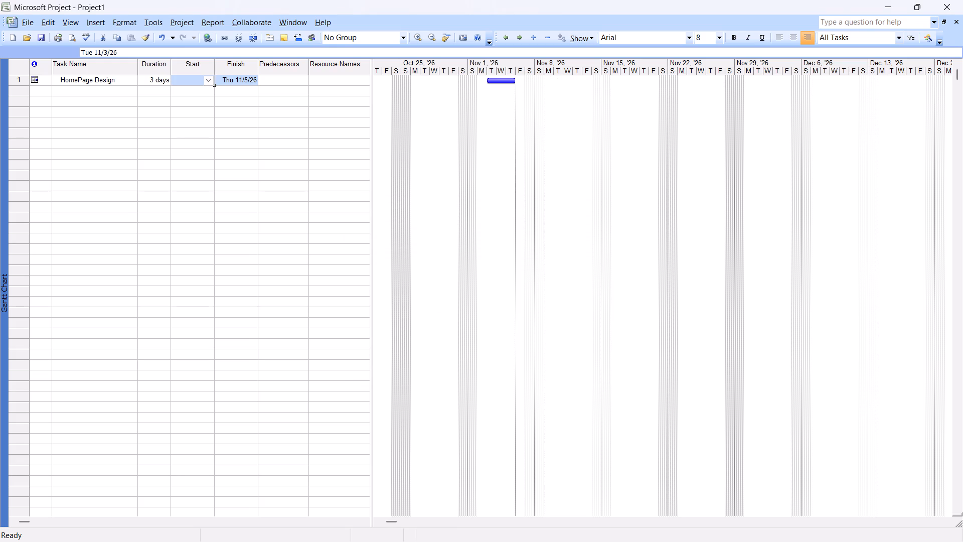
pyautogui.click(206, 80)
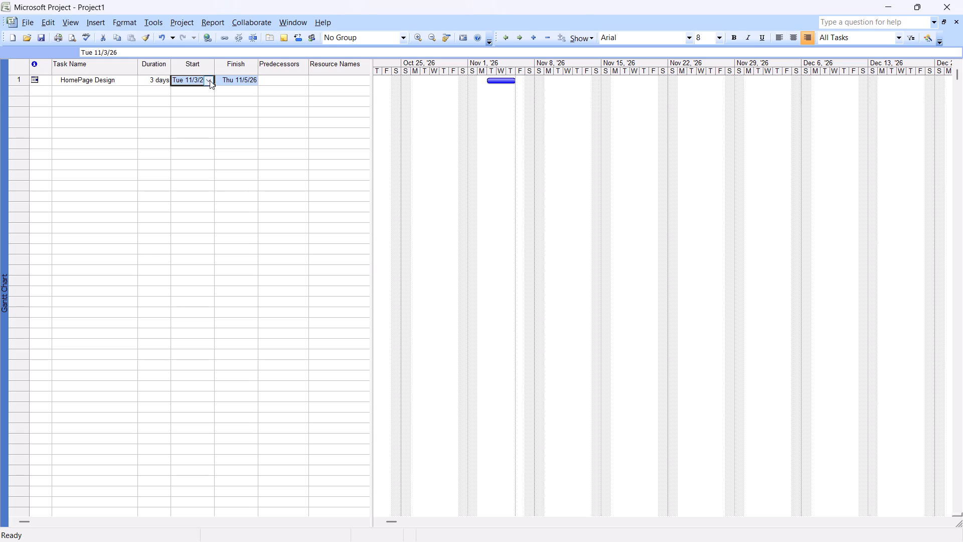
pyautogui.click(210, 80)
pyautogui.click(134, 114)
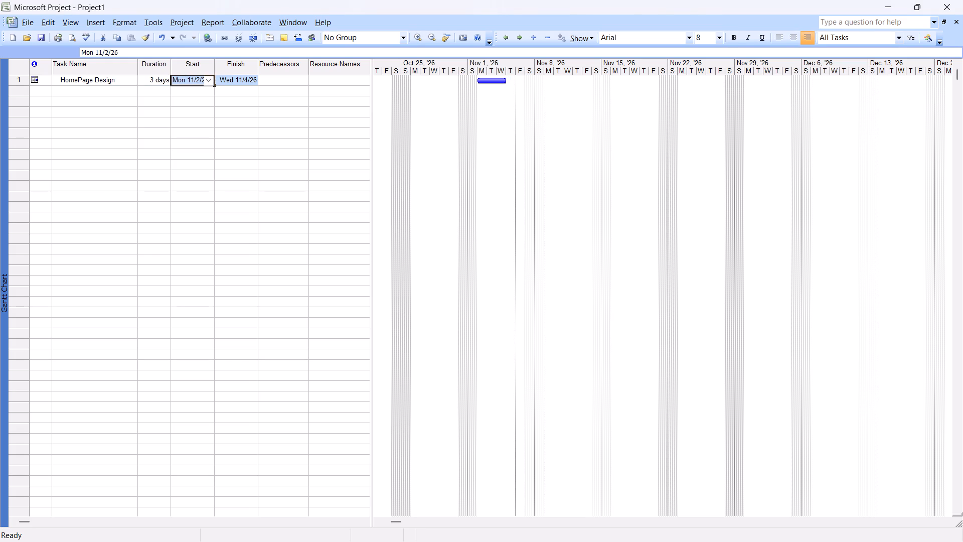
# Enter the second task "Login Page" with a duration of 2 days.
pyautogui.click(103, 90)
pyautogui.write('Login Page')
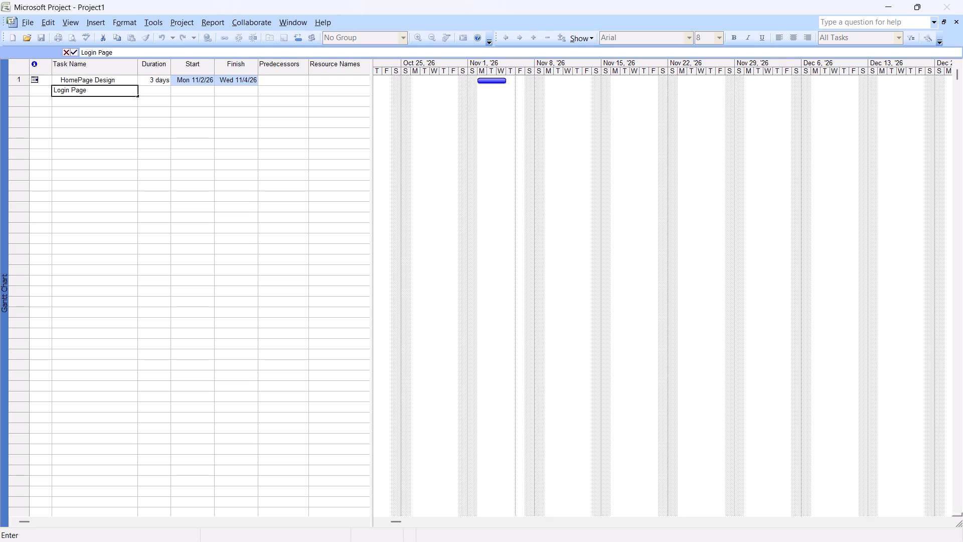
pyautogui.click(161, 96)
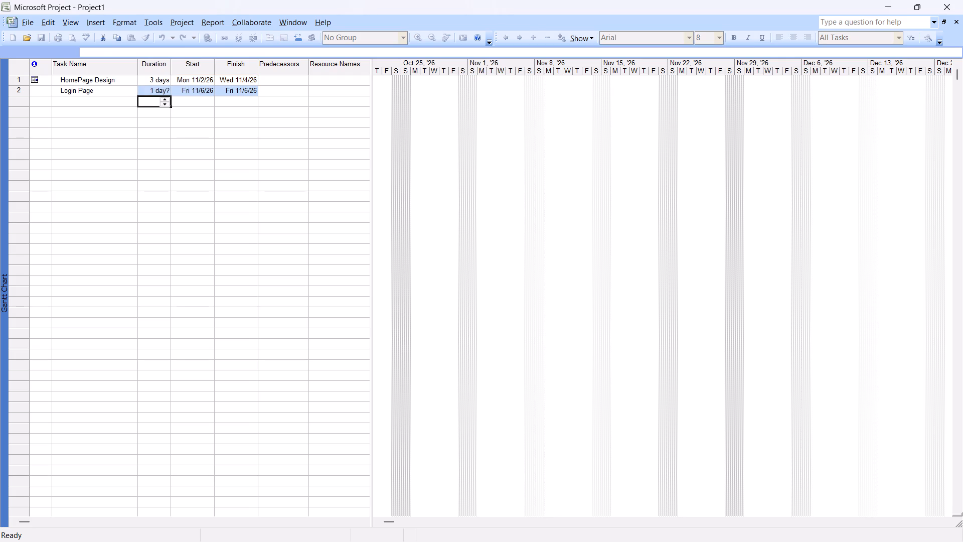
pyautogui.click(160, 89)
pyautogui.click(162, 89)
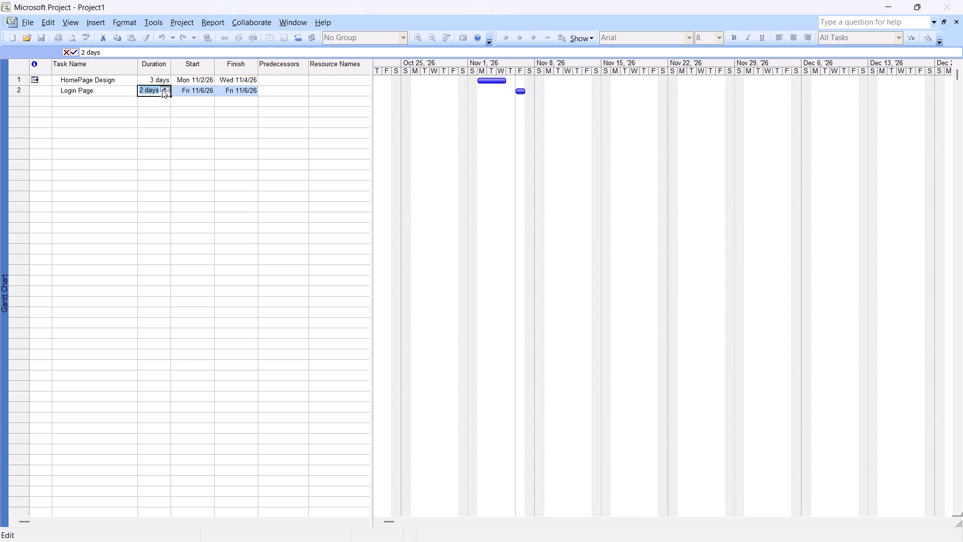
# Set the Login Page start date to Mon 11/2/26, allowing it to start before the project start date.
pyautogui.click(202, 93)
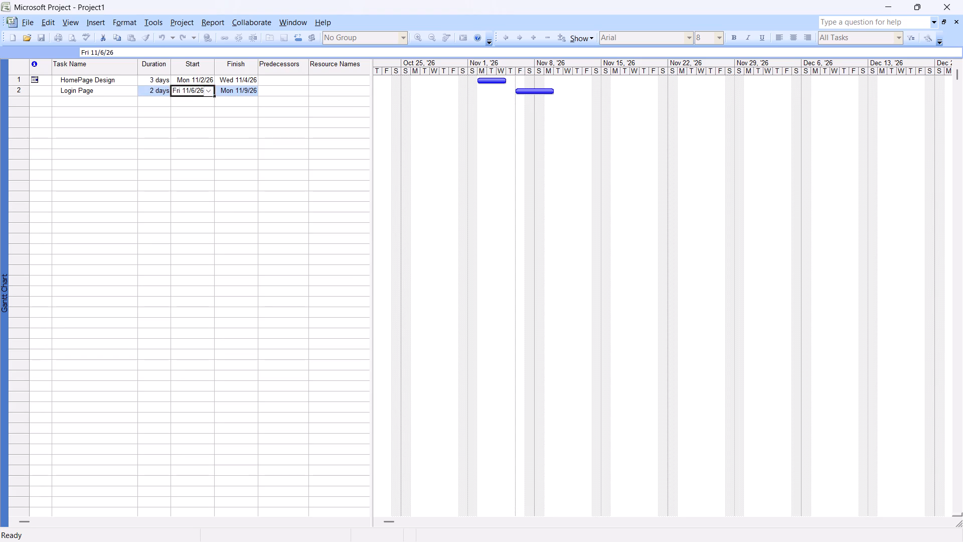
pyautogui.click(205, 93)
pyautogui.click(138, 125)
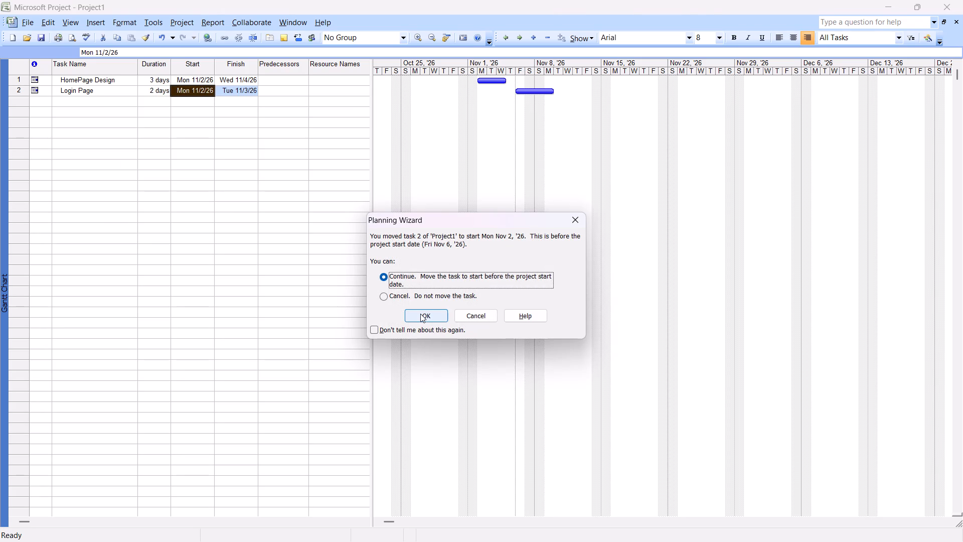
pyautogui.click(420, 314)
# Enter the third task "Database Creation" with a duration of 3 days.
pyautogui.click(78, 105)
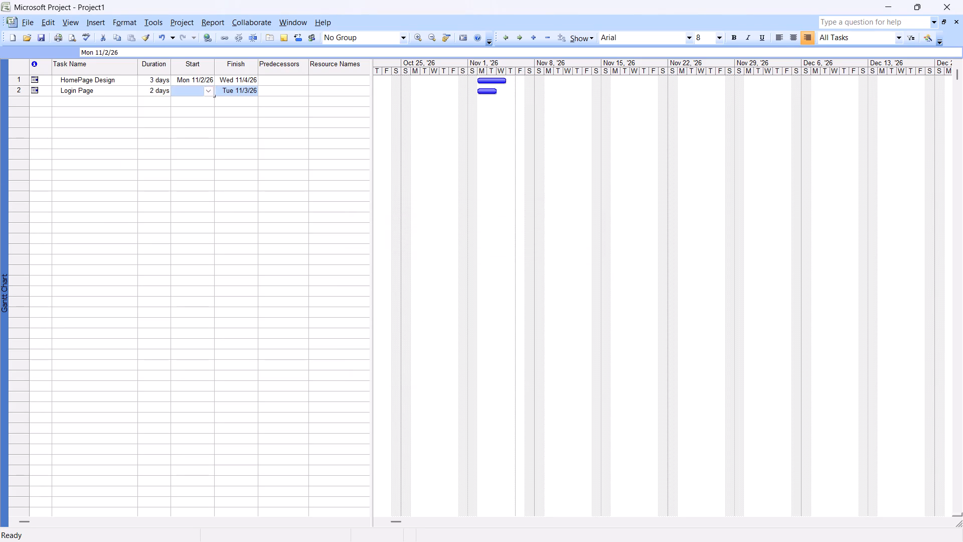
pyautogui.write('Database Creation')
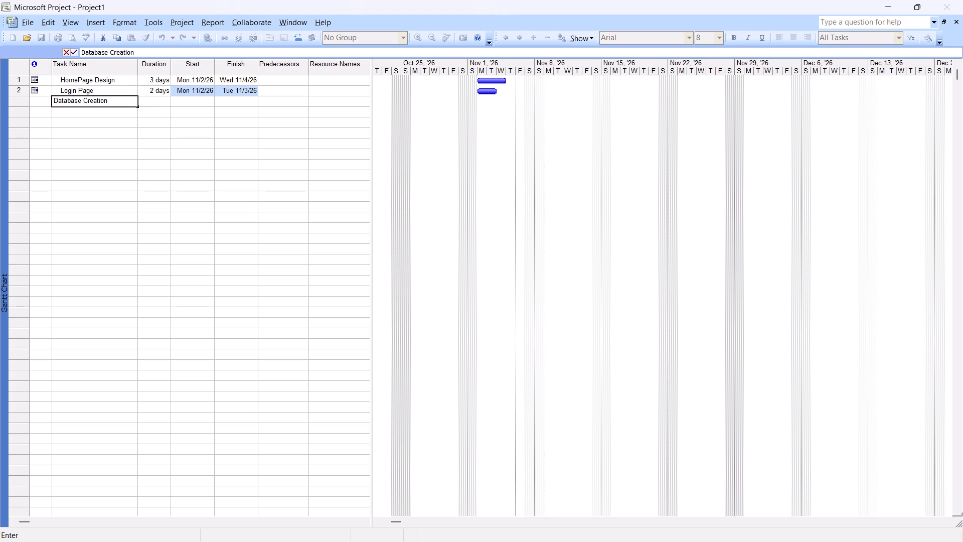
pyautogui.click(158, 100)
pyautogui.click(166, 99)
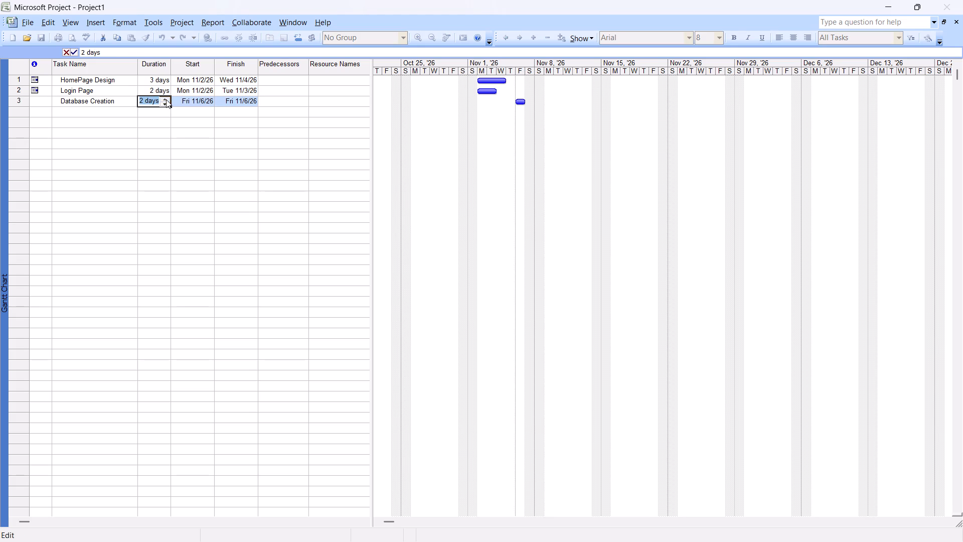
pyautogui.click(166, 99)
# Enter the fourth task "Website Testing" with a duration of 2 days.
pyautogui.click(104, 111)
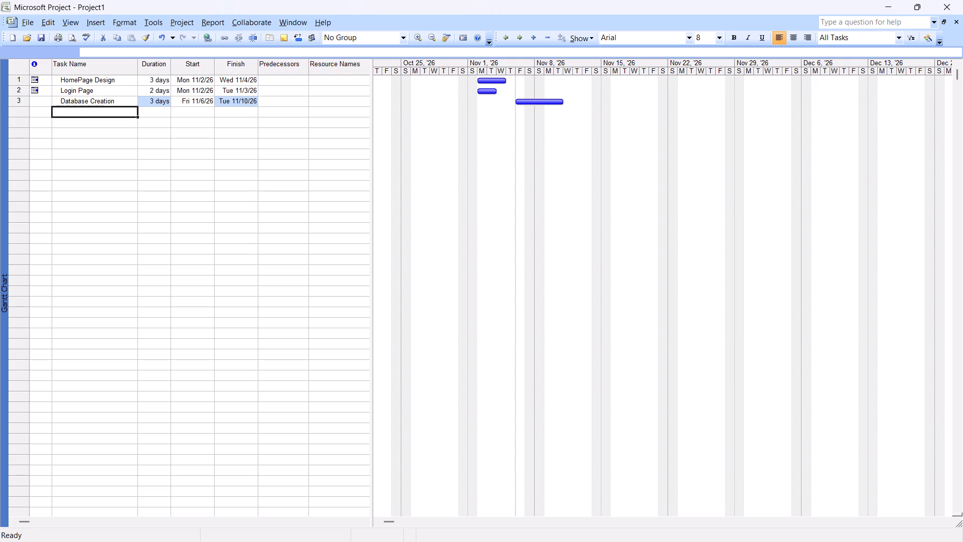
pyautogui.write('Website Testing')
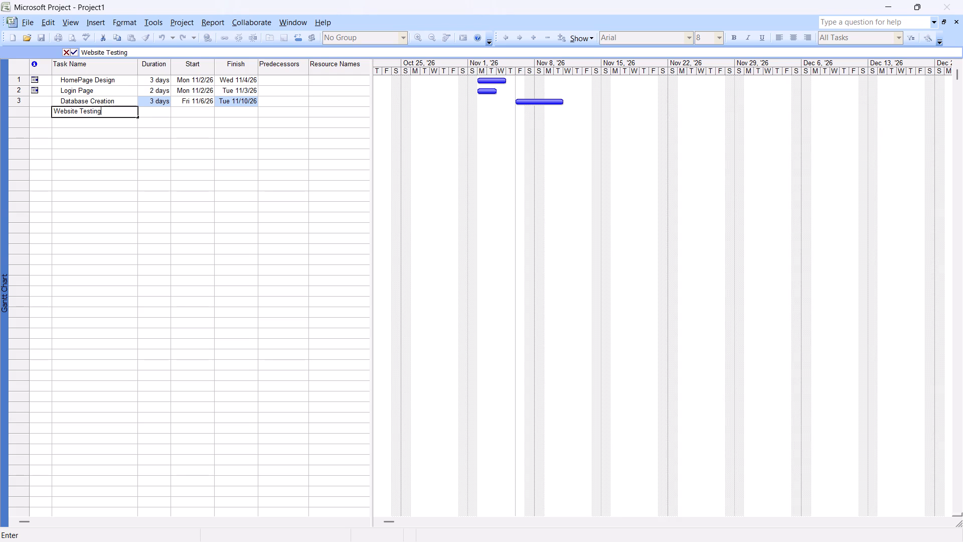
pyautogui.click(162, 113)
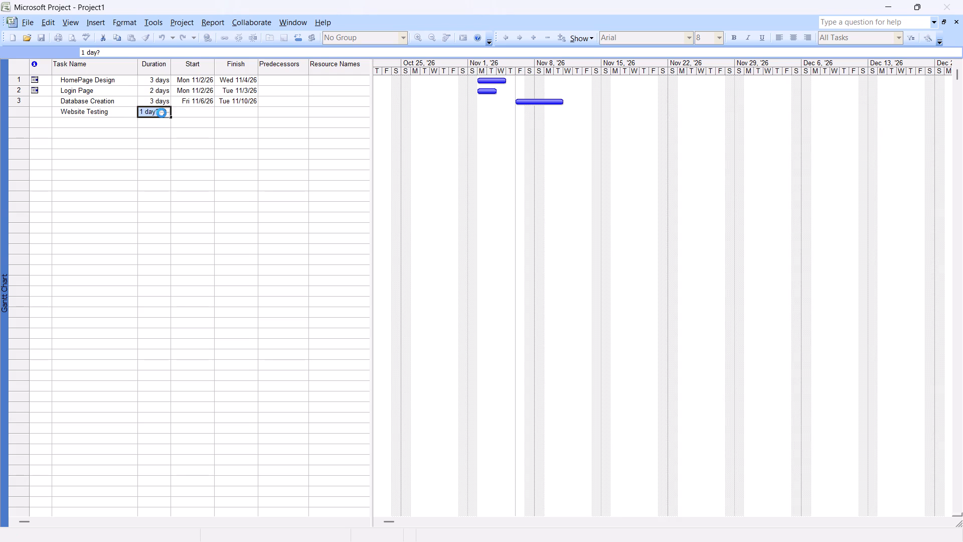
pyautogui.click(166, 109)
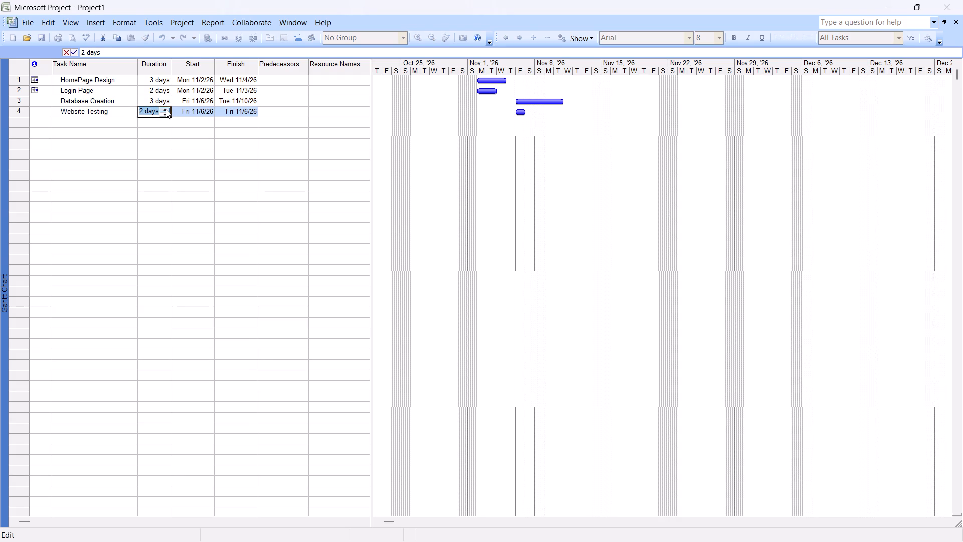
# Set the Database Creation start date to Thu 11/5/26, linking it to follow HomePage Design and allowing it to start before the project start date.
pyautogui.click(210, 100)
pyautogui.click(211, 101)
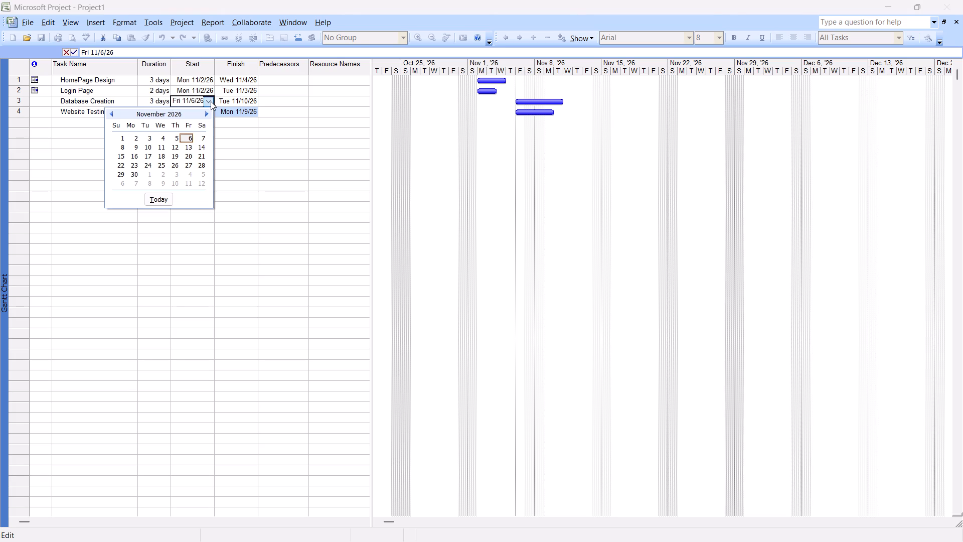
pyautogui.click(177, 135)
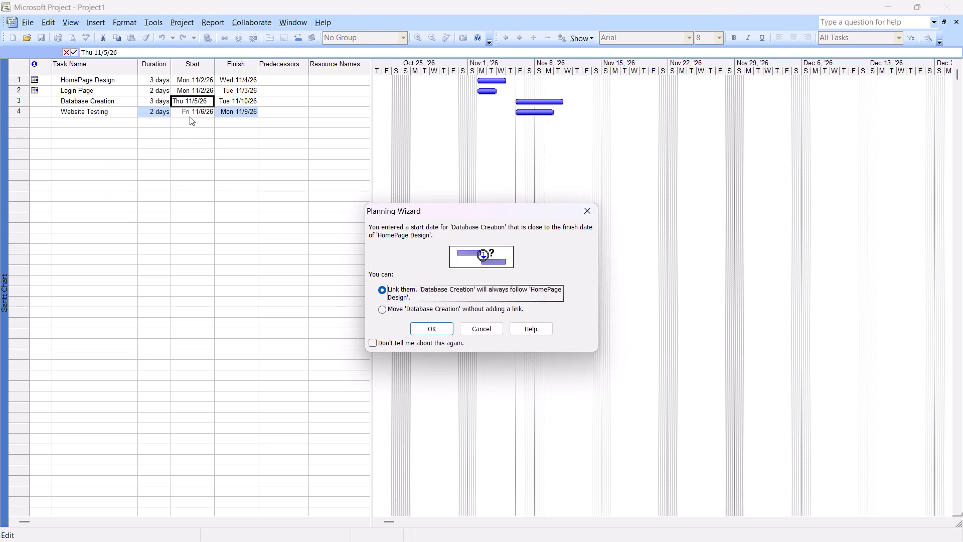
pyautogui.click(446, 331)
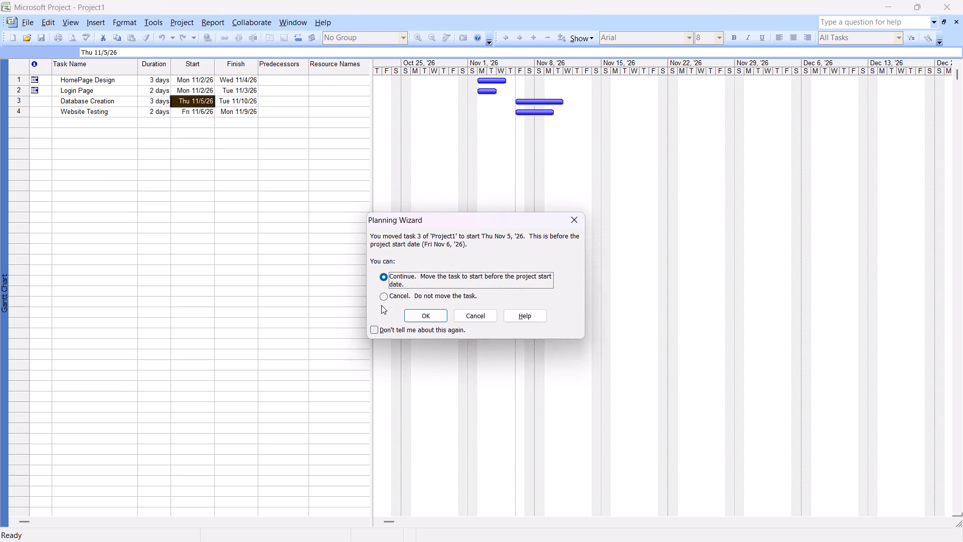
pyautogui.click(441, 315)
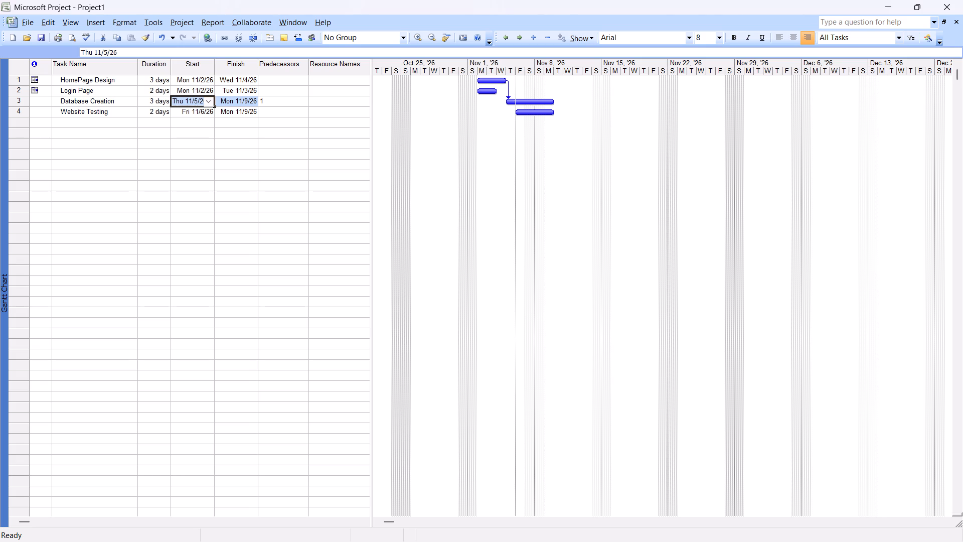
# Set the Website Testing start date to Thu 11/5/26, allowing it to start before the project start date.
pyautogui.click(209, 114)
pyautogui.click(209, 114)
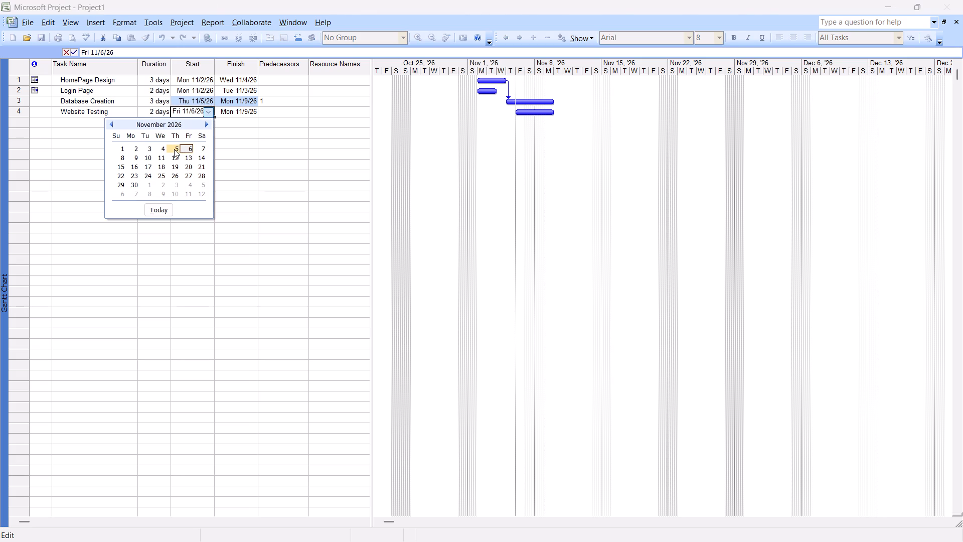
pyautogui.click(174, 149)
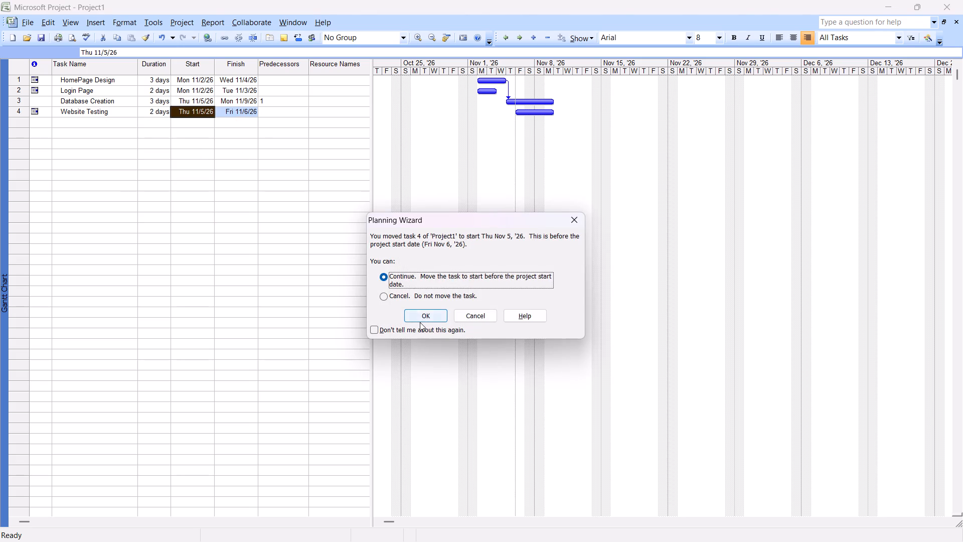
pyautogui.click(419, 322)
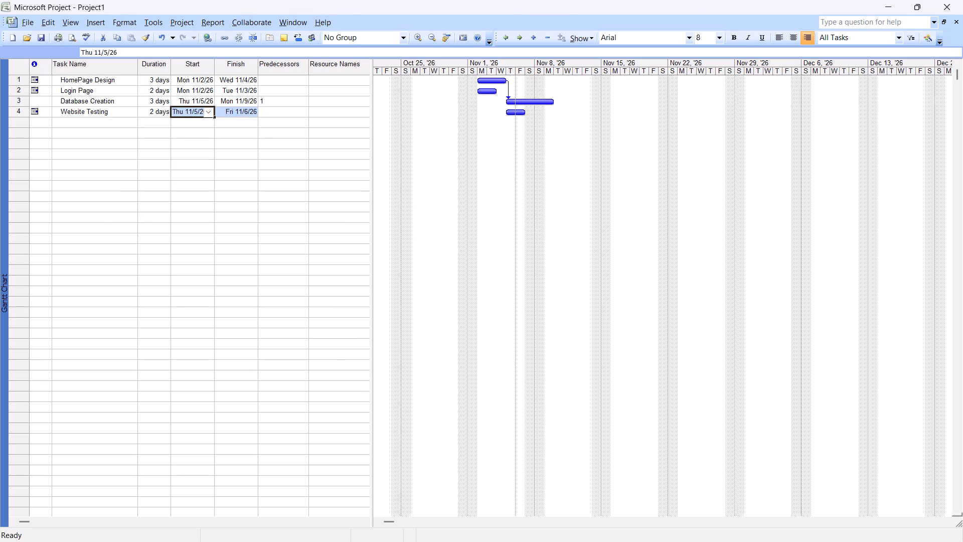
pyautogui.click(202, 121)
# Add two resources named Rahul and Amit in the Resource Sheet.
pyautogui.click(44, 19)
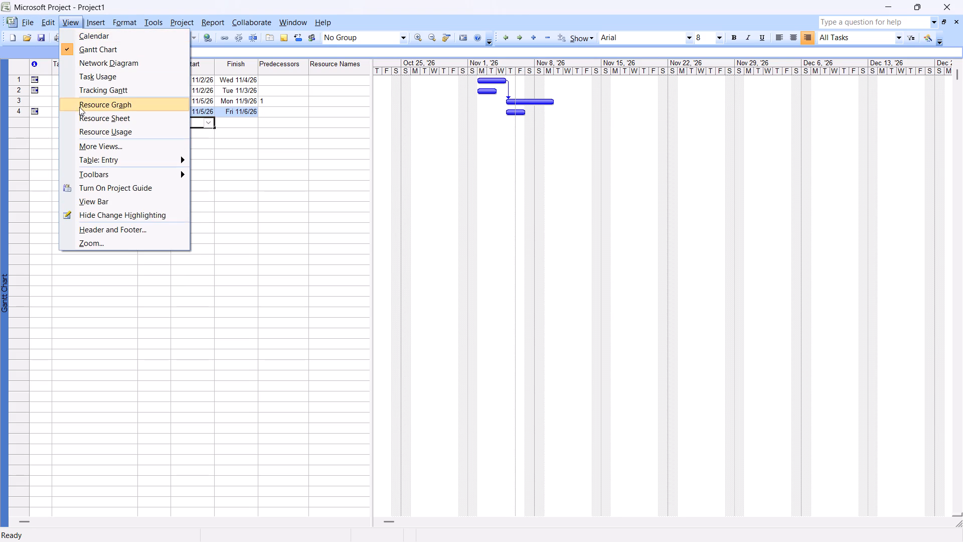
pyautogui.click(86, 116)
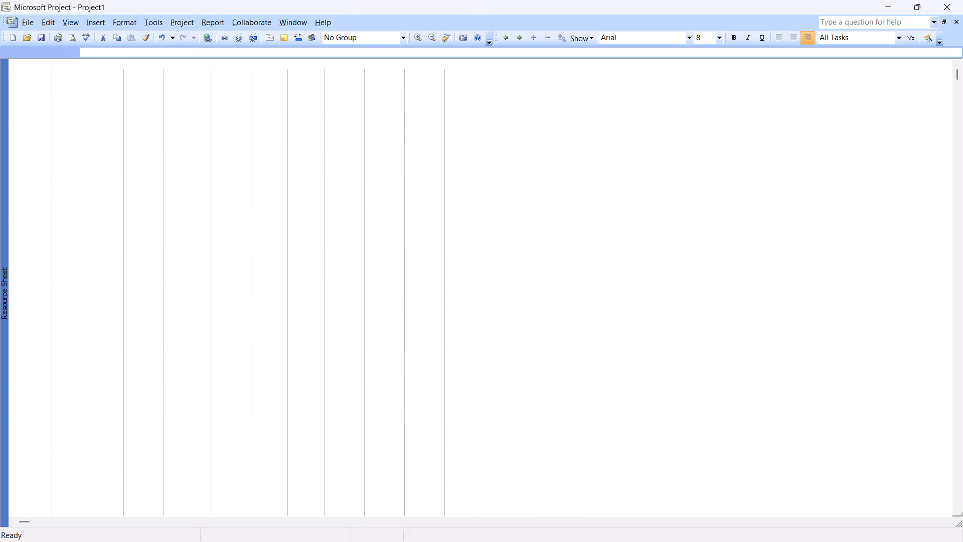
pyautogui.click(74, 77)
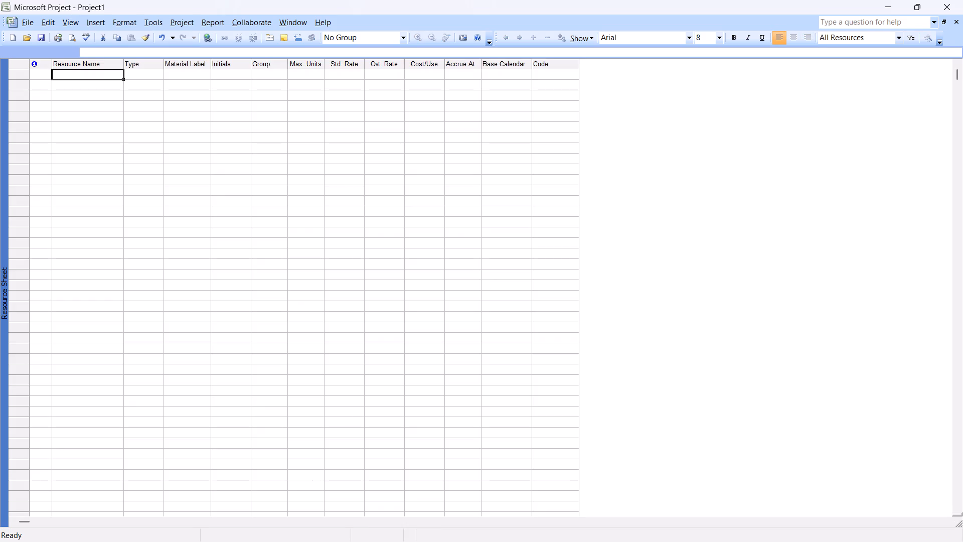
pyautogui.write('Rahhul')
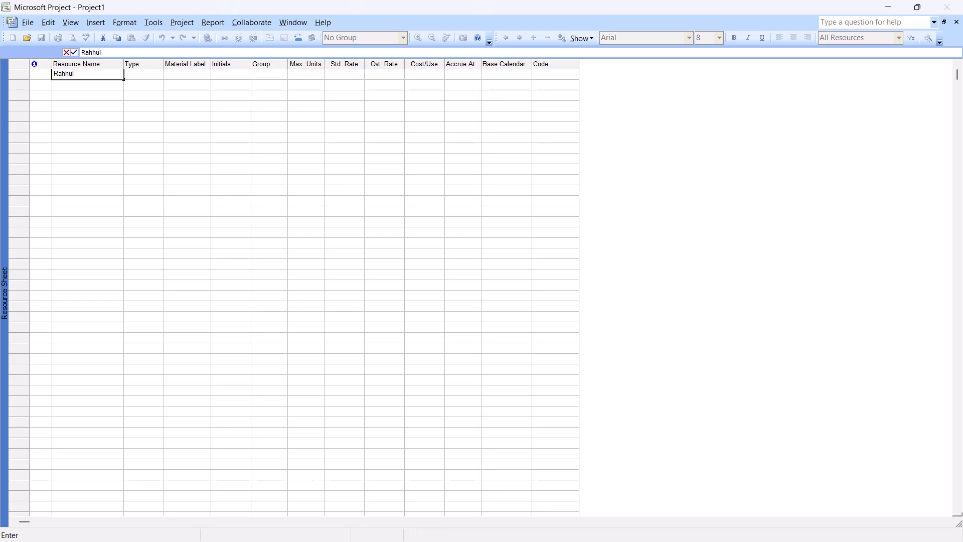
pyautogui.press('BackSpace')
pyautogui.press('BackSpace')
pyautogui.press('BackSpace')
pyautogui.write('ul')
pyautogui.press('Return')
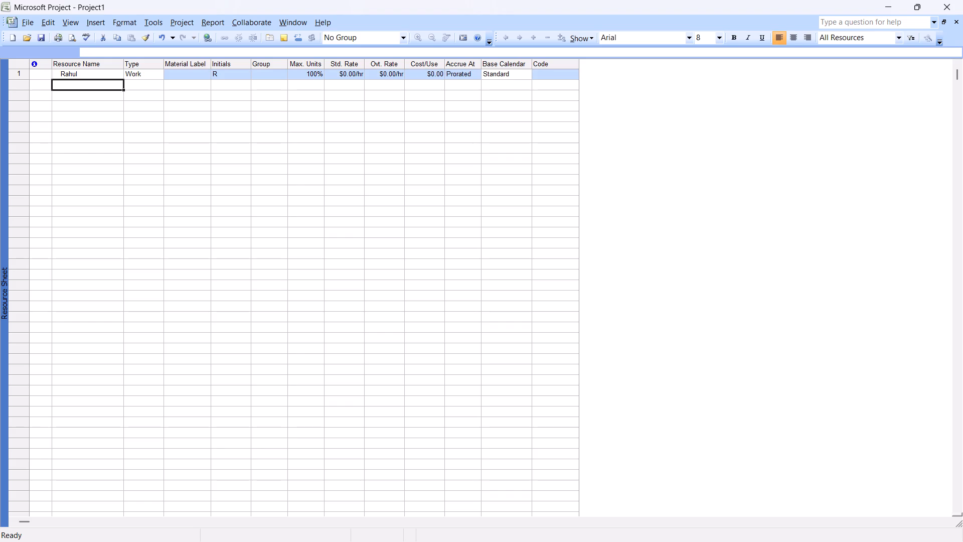
pyautogui.write('Amit')
pyautogui.press('Return')
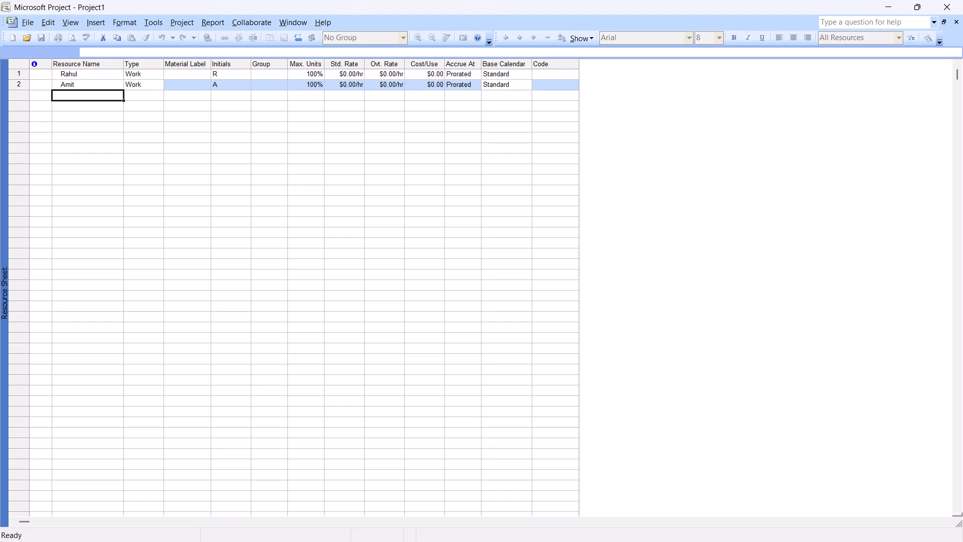
# Return to the Gantt Chart and assign Rahul to the HomePage Design and Login Page tasks.
pyautogui.click(102, 19)
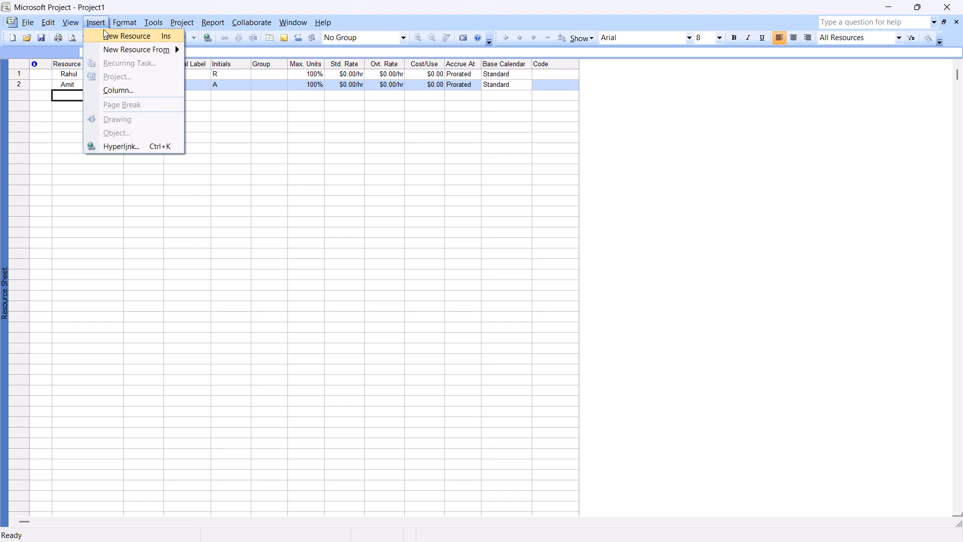
pyautogui.click(79, 53)
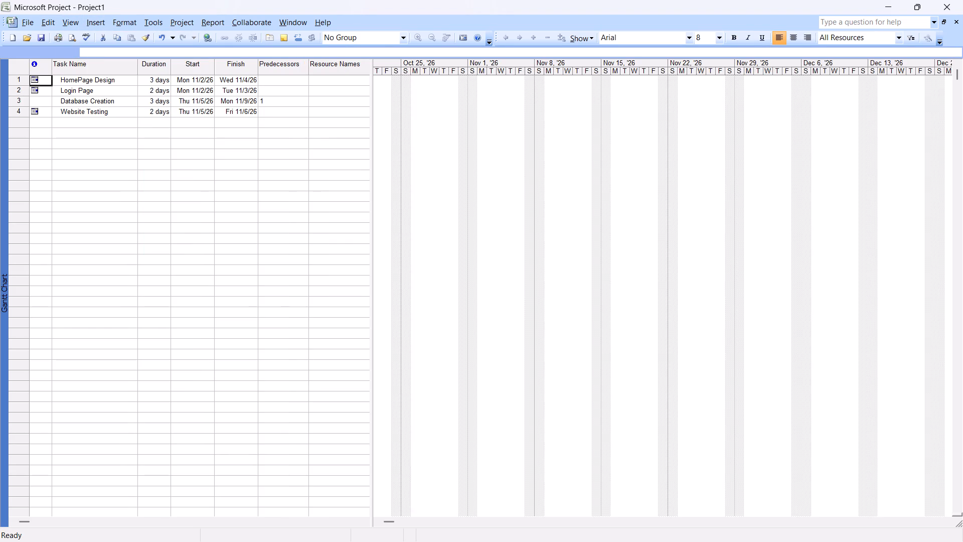
pyautogui.click(328, 76)
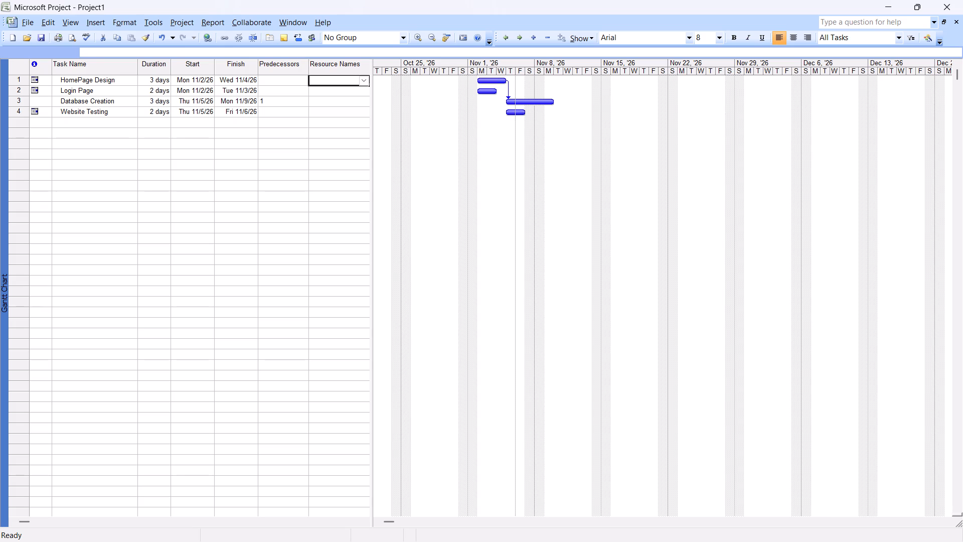
pyautogui.click(362, 81)
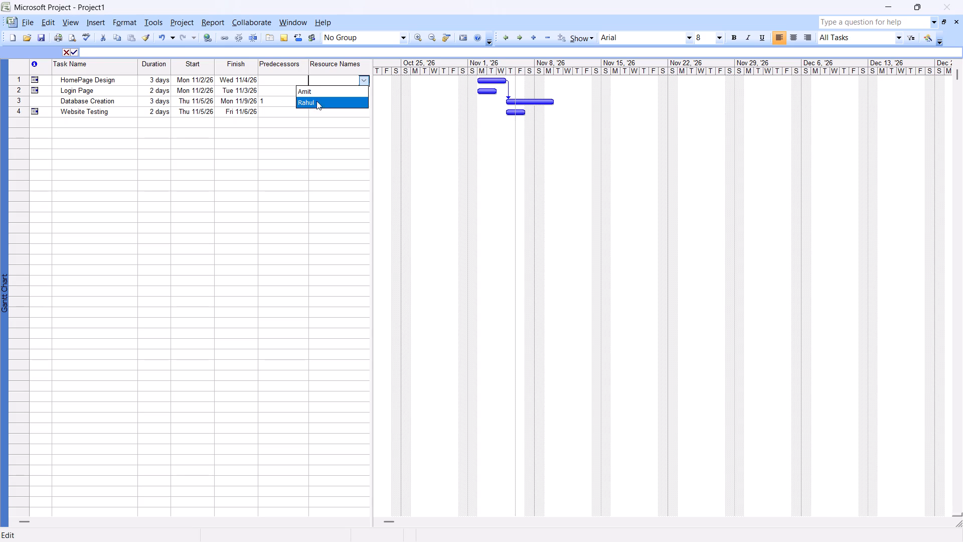
pyautogui.click(315, 104)
pyautogui.click(331, 88)
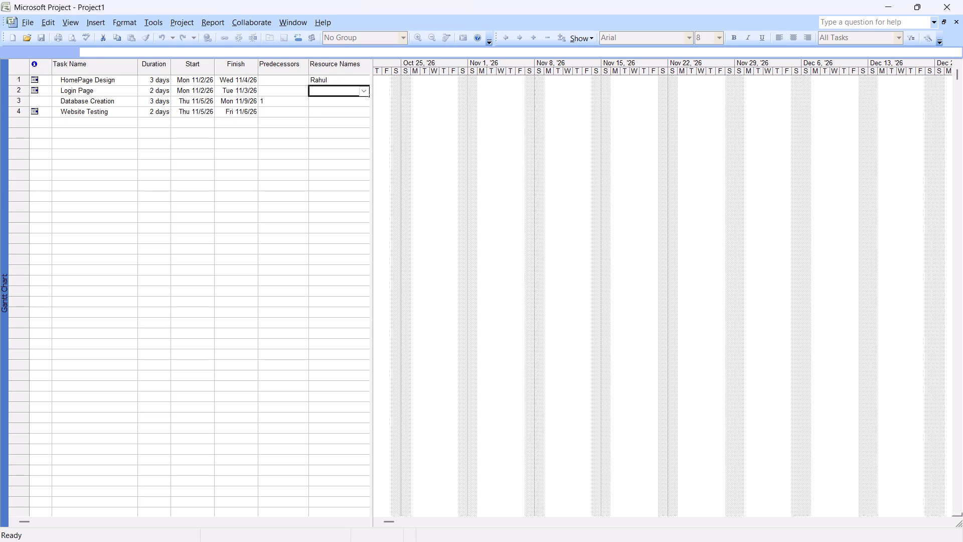
pyautogui.click(360, 93)
pyautogui.click(328, 115)
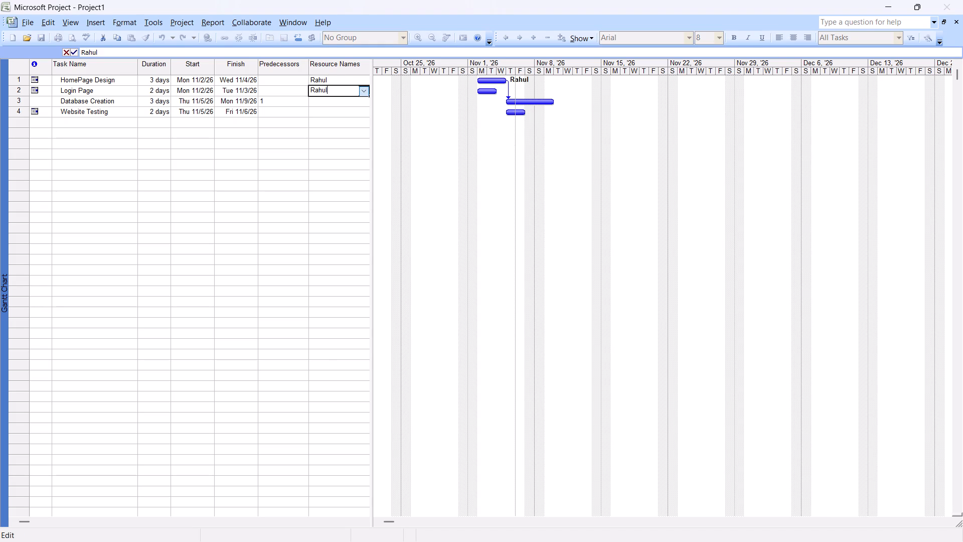
# Assign Amit as the resource for the Database Creation task.
pyautogui.moveTo(357, 104); pyautogui.dragTo(369, 105)
pyautogui.click(369, 105)
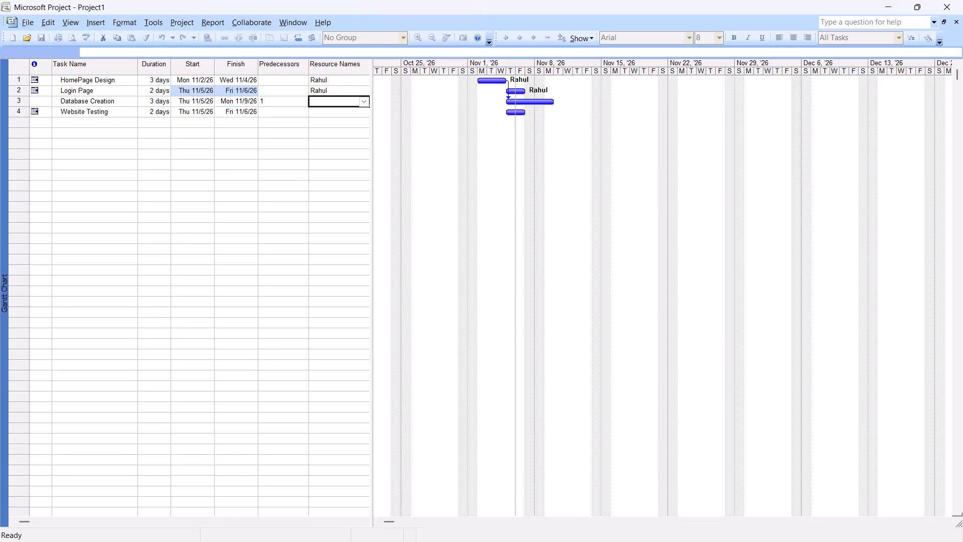
pyautogui.click(362, 101)
pyautogui.click(341, 110)
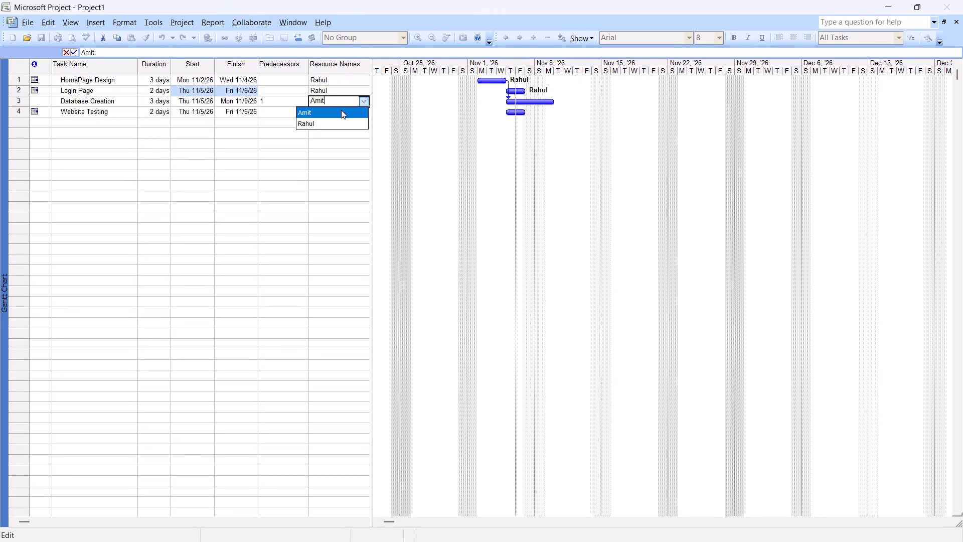
# Open the resource choices for the Website Testing task.
pyautogui.click(355, 114)
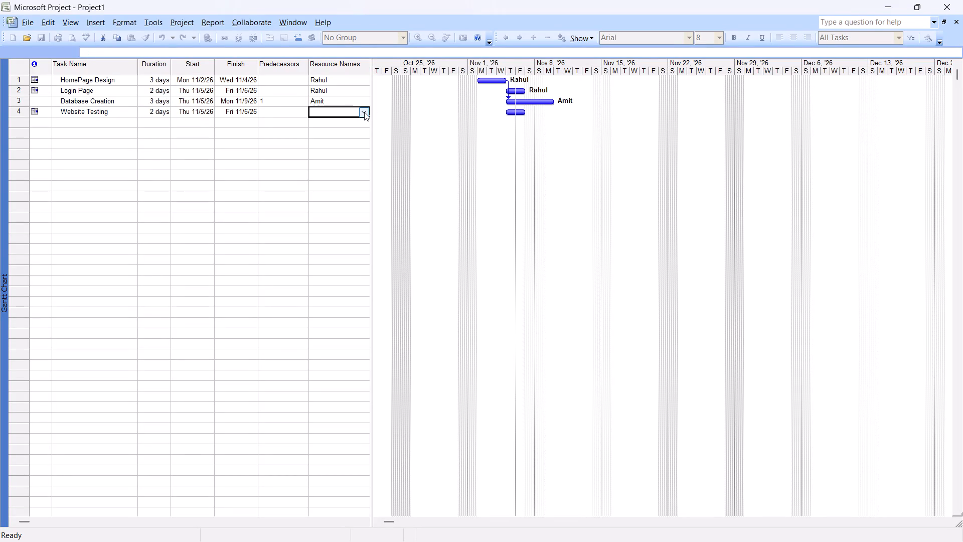
pyautogui.click(364, 112)
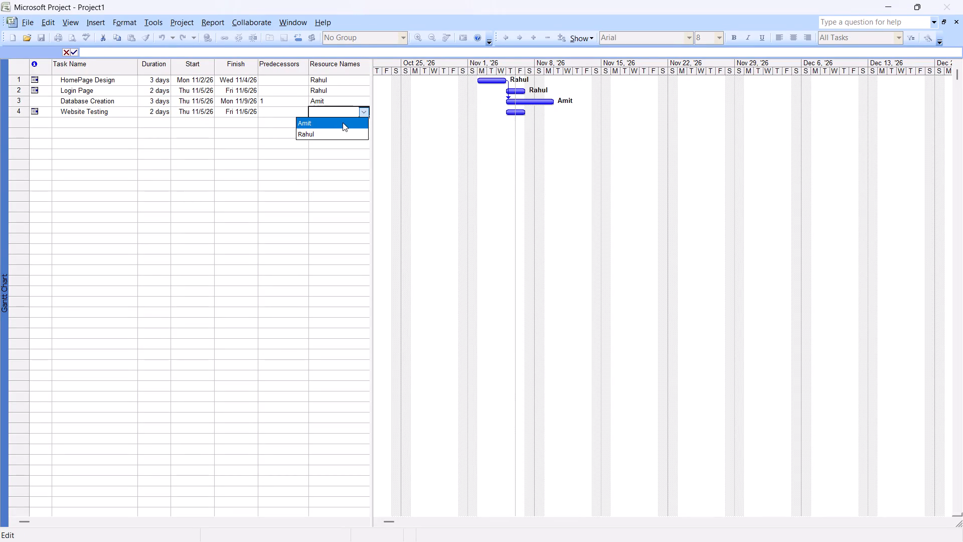
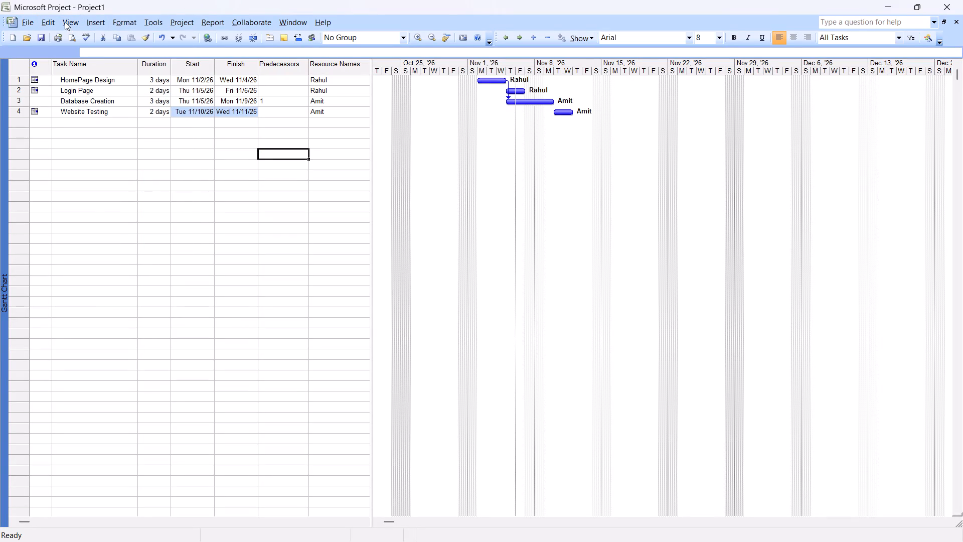
# In the Resource Sheet, set Rahul's standard rate to $300.00/hr.
pyautogui.click(65, 25)
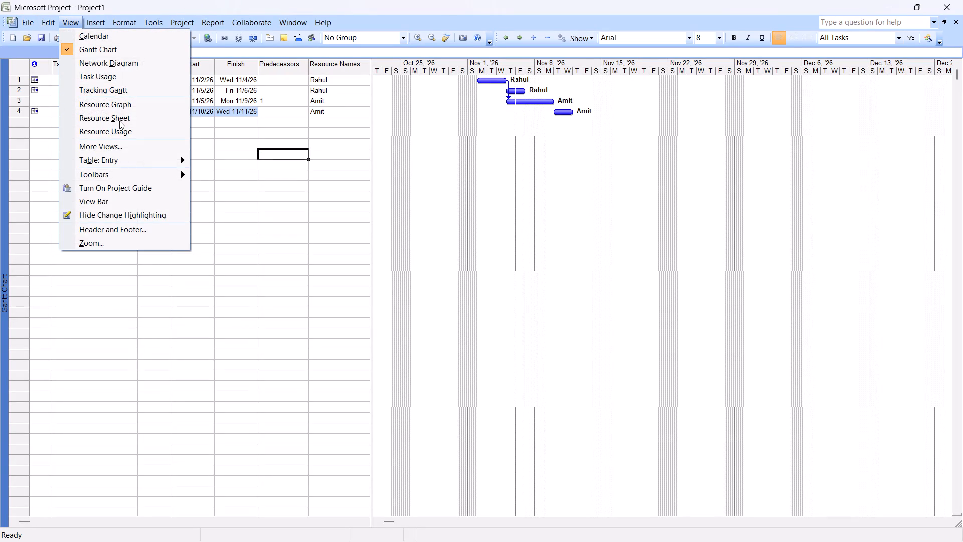
pyautogui.click(119, 115)
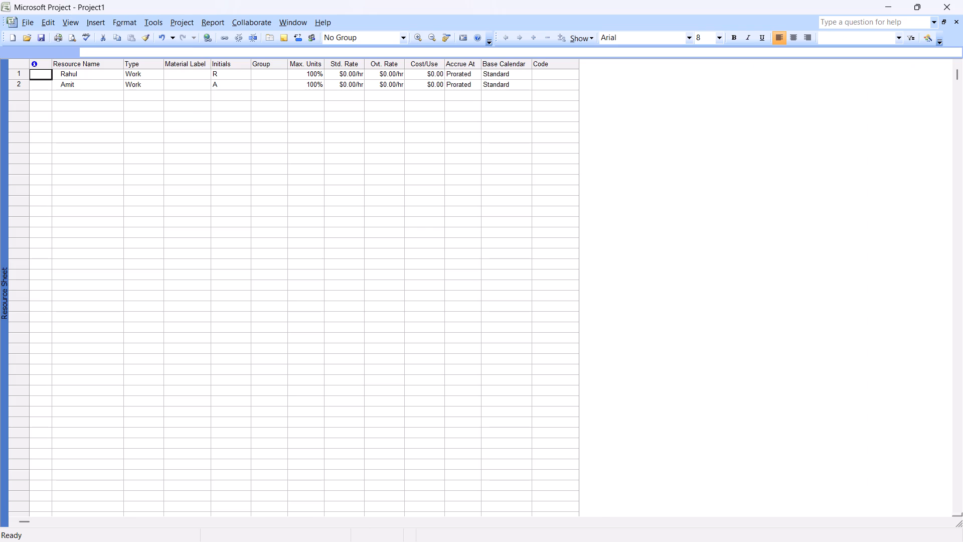
pyautogui.click(348, 77)
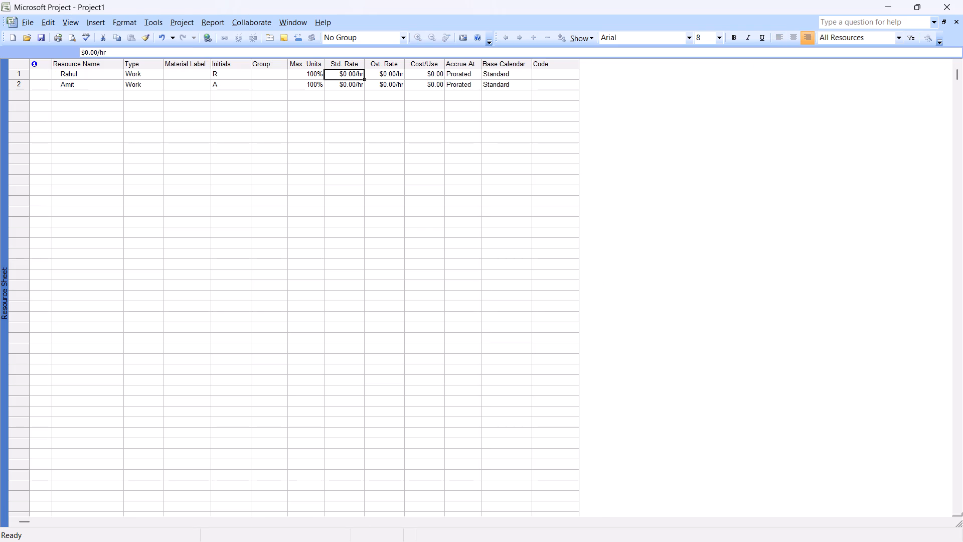
pyautogui.click(347, 74)
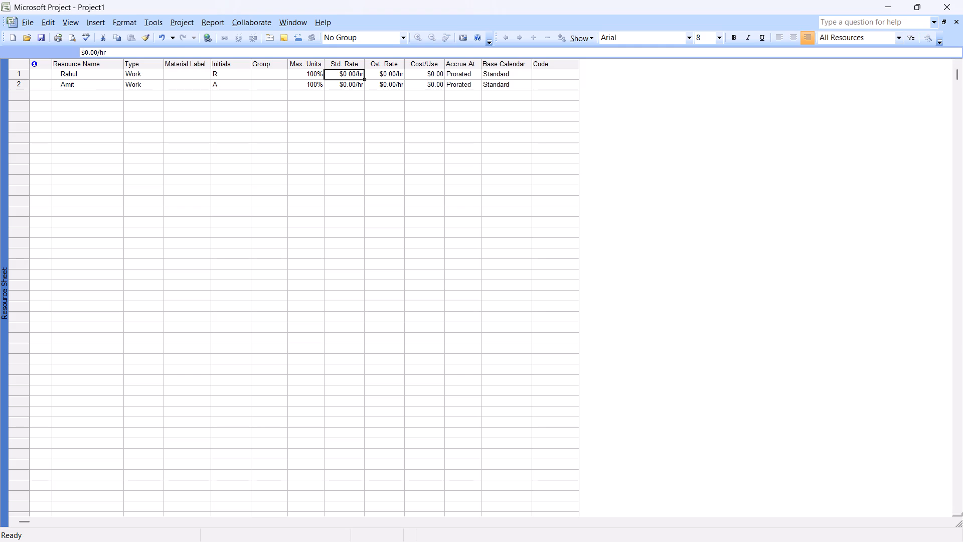
pyautogui.click(347, 74)
pyautogui.press('BackSpace')
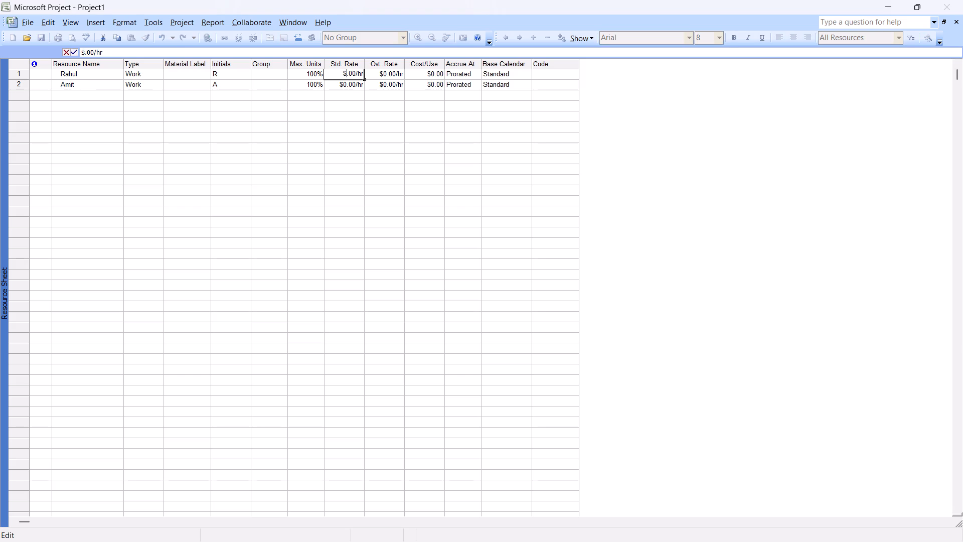
pyautogui.write('300')
pyautogui.click(346, 95)
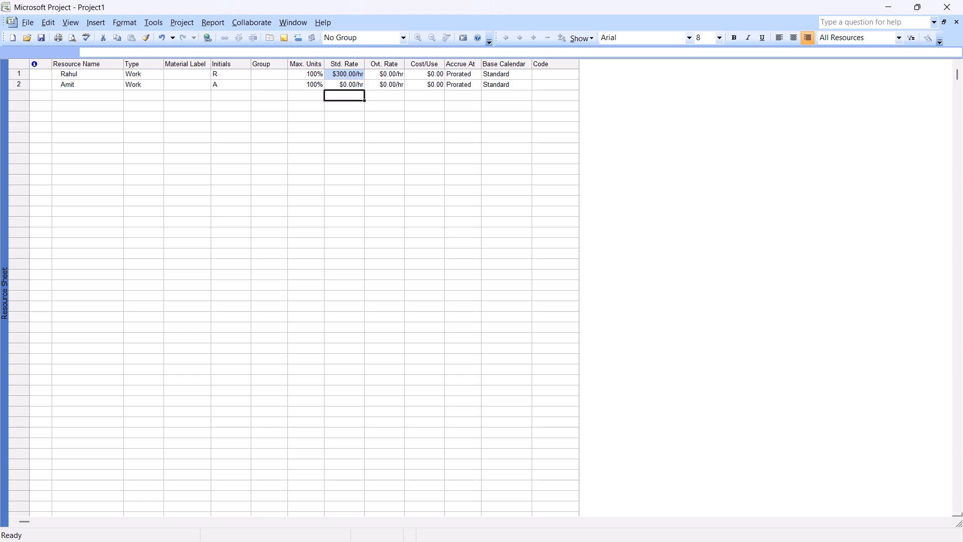
# Set Amit's standard rate to $250.00/hr.
pyautogui.click(348, 83)
pyautogui.click(341, 89)
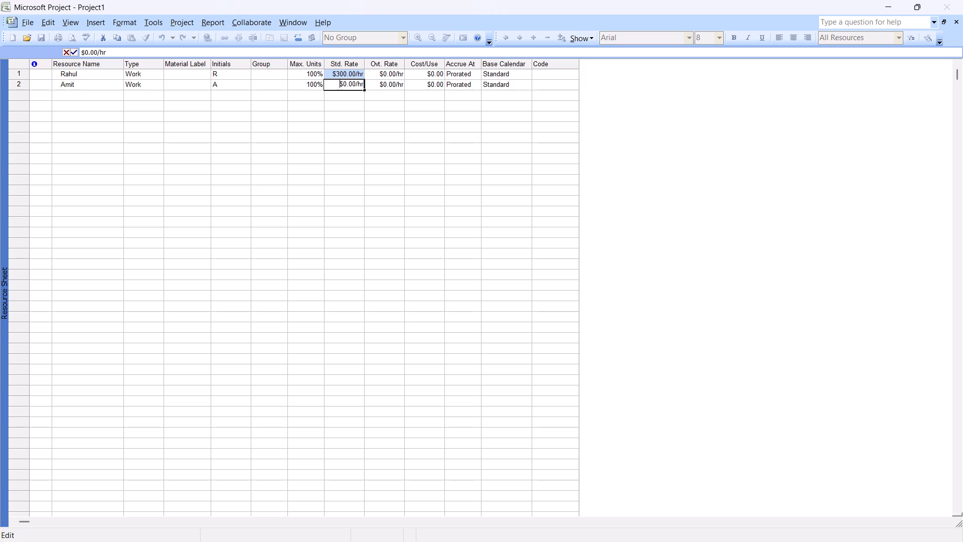
pyautogui.click(345, 85)
pyautogui.write('25')
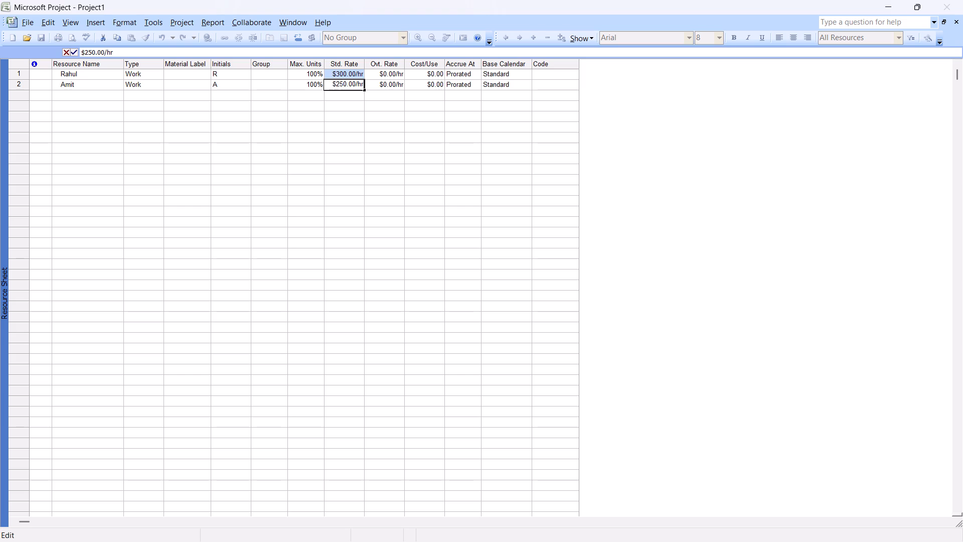
pyautogui.click(354, 100)
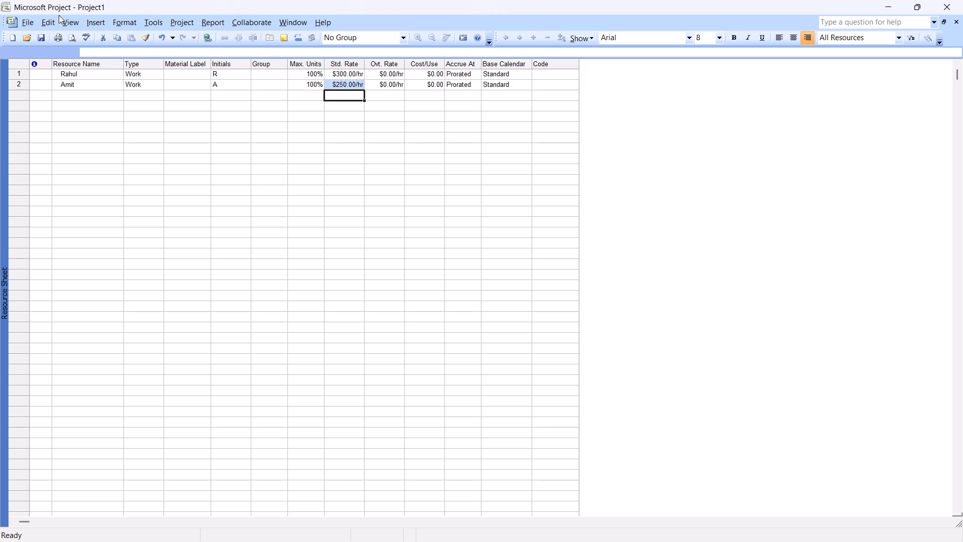
# Return to the Gantt Chart view.
pyautogui.click(71, 21)
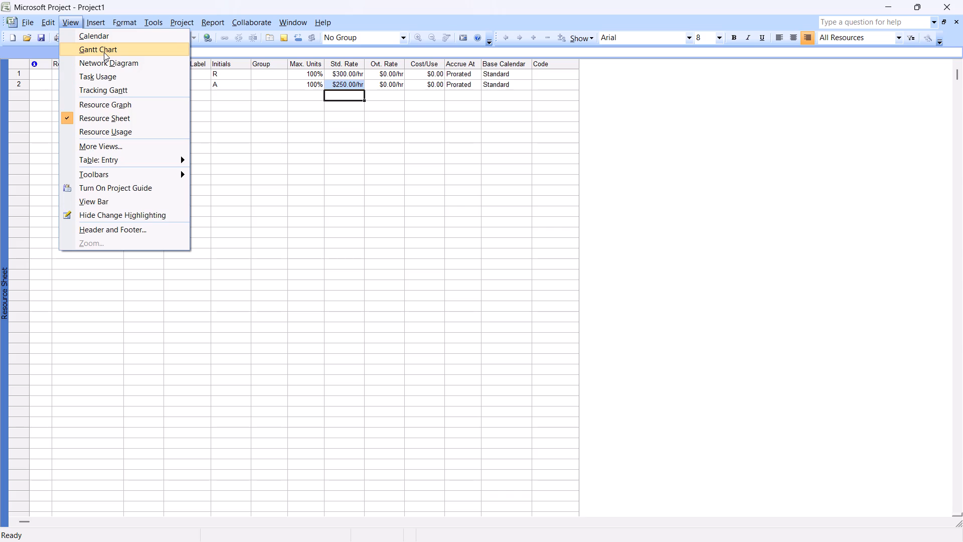
pyautogui.click(104, 52)
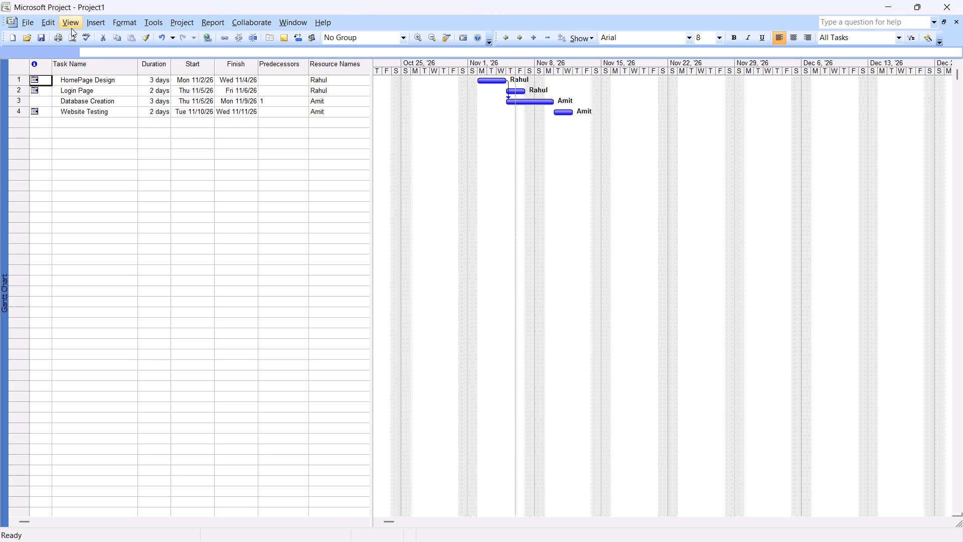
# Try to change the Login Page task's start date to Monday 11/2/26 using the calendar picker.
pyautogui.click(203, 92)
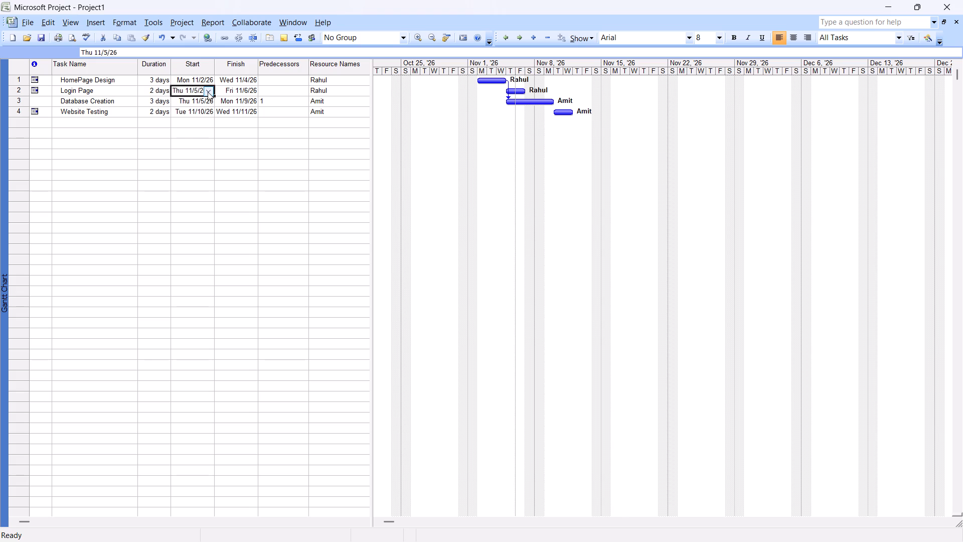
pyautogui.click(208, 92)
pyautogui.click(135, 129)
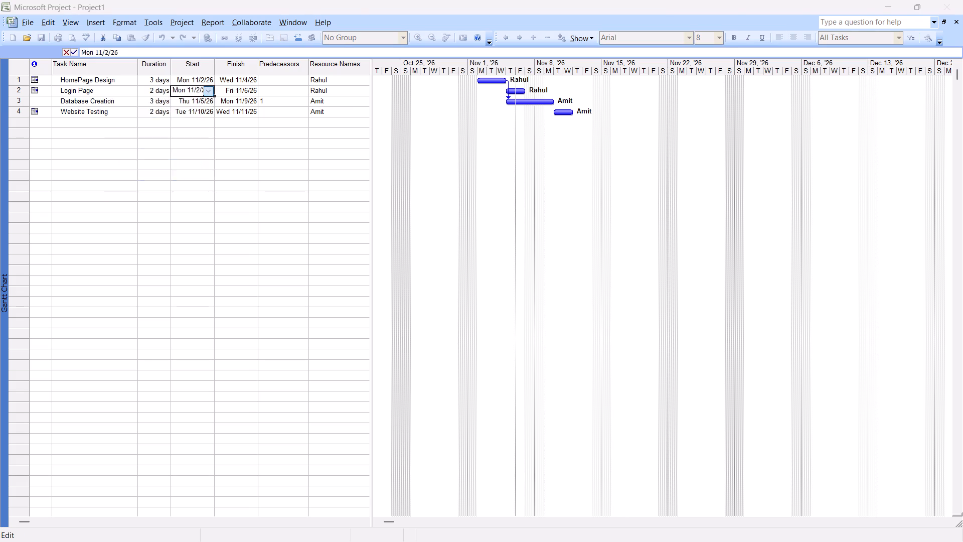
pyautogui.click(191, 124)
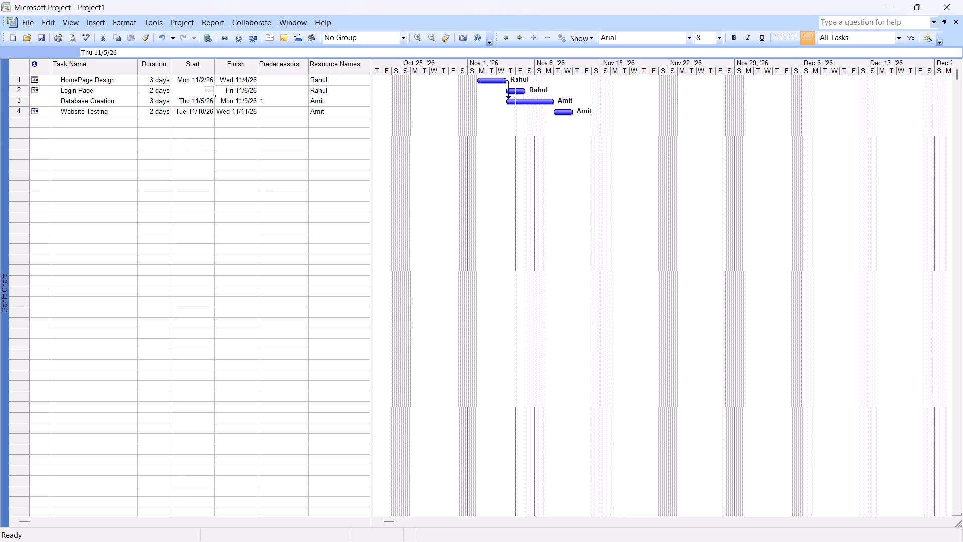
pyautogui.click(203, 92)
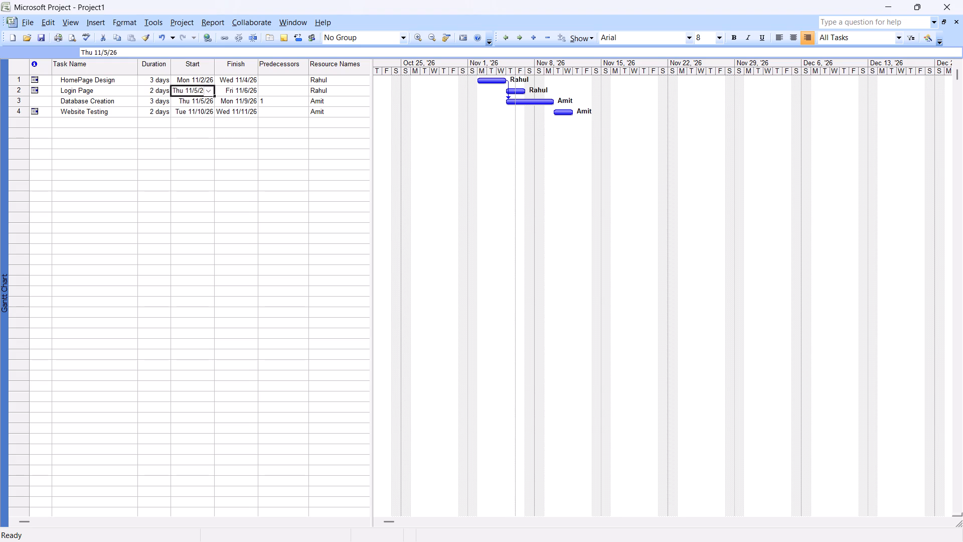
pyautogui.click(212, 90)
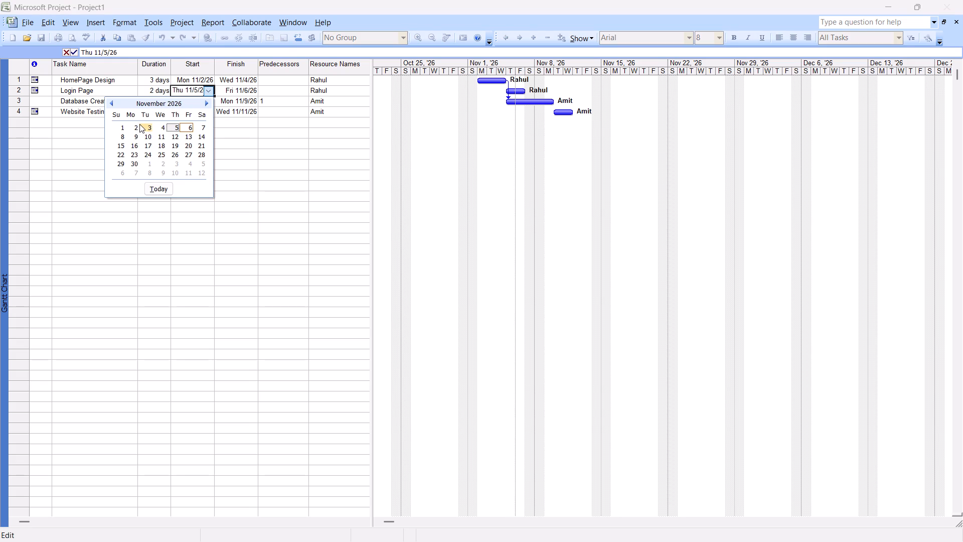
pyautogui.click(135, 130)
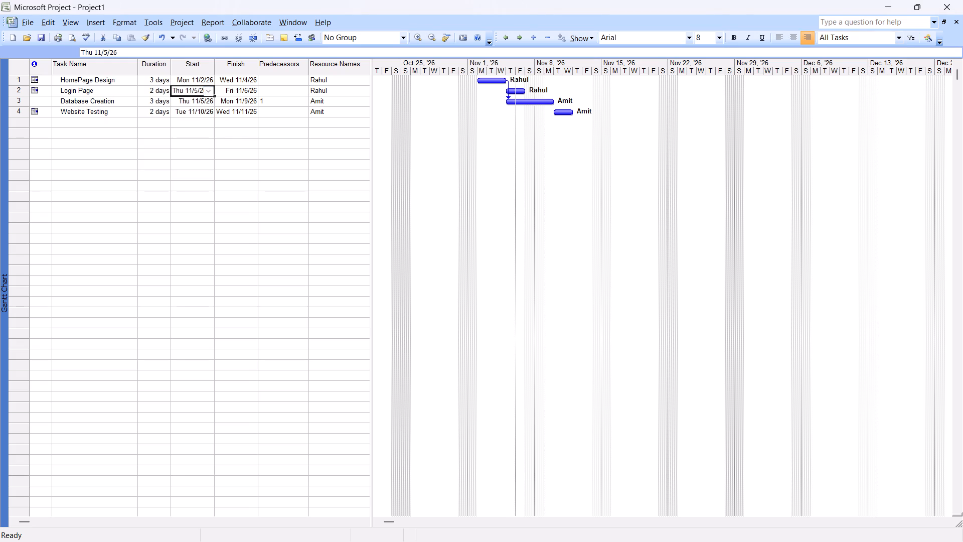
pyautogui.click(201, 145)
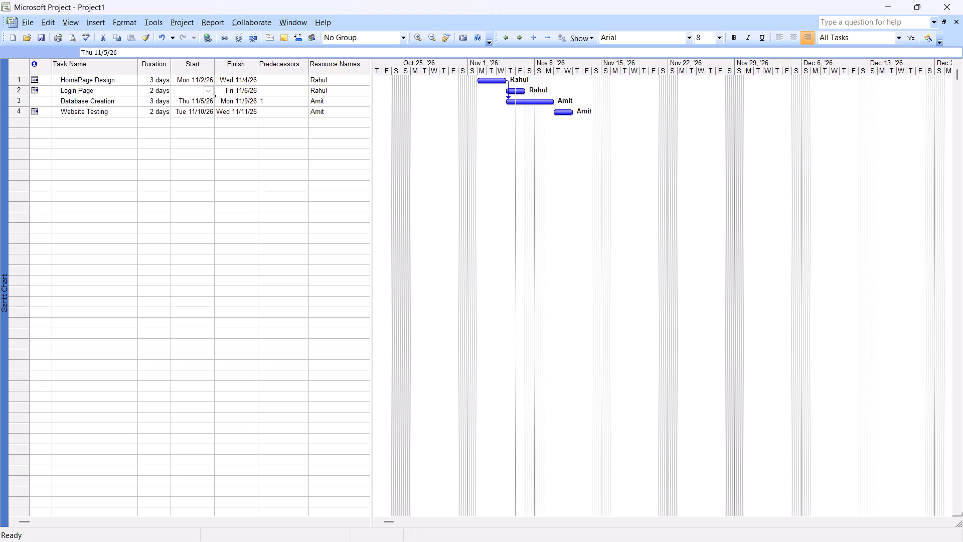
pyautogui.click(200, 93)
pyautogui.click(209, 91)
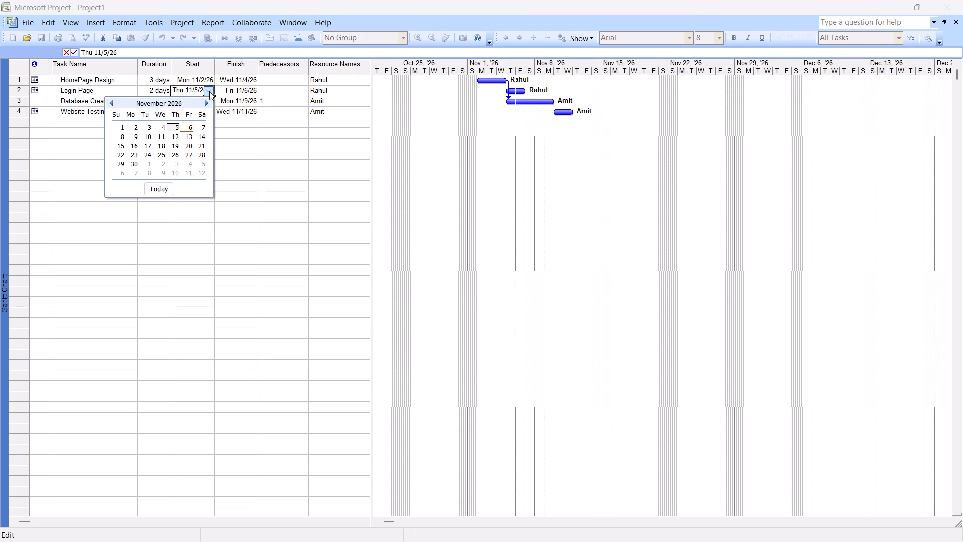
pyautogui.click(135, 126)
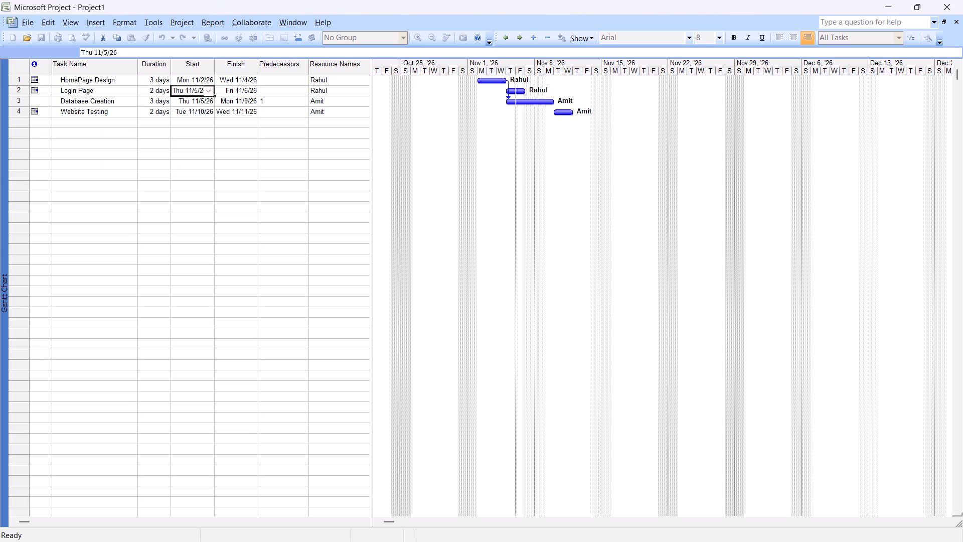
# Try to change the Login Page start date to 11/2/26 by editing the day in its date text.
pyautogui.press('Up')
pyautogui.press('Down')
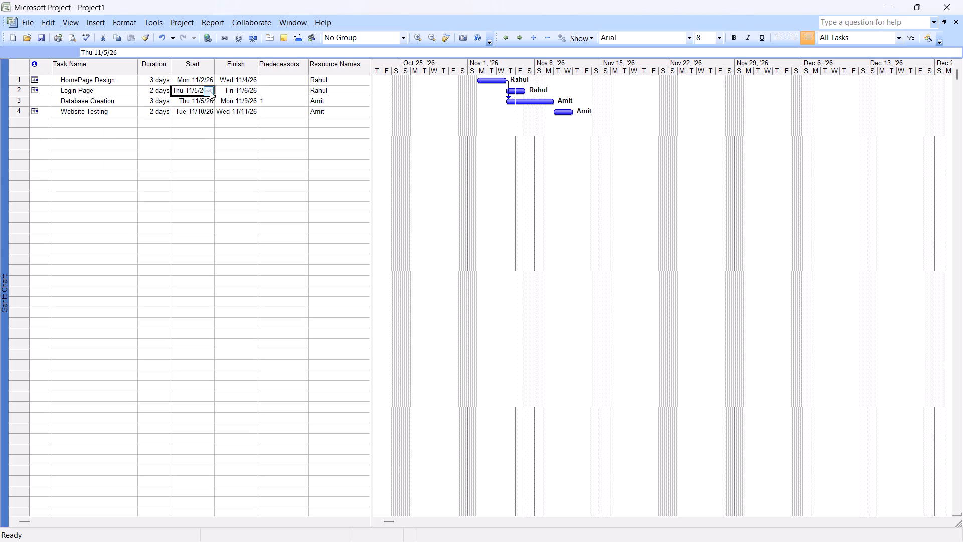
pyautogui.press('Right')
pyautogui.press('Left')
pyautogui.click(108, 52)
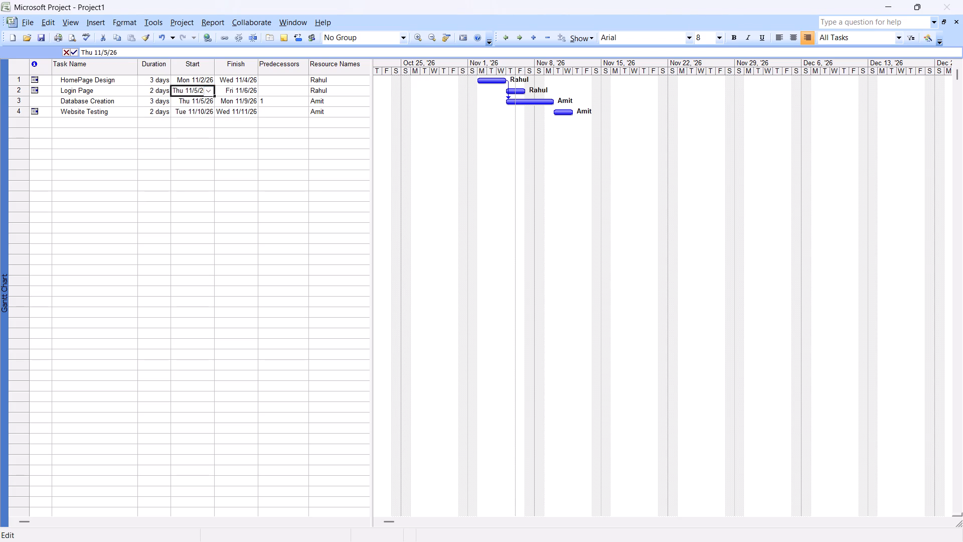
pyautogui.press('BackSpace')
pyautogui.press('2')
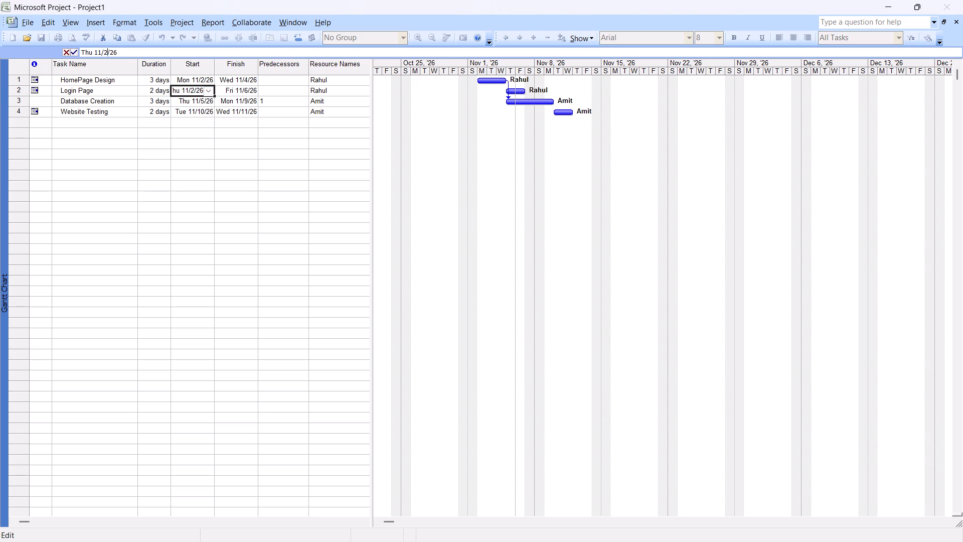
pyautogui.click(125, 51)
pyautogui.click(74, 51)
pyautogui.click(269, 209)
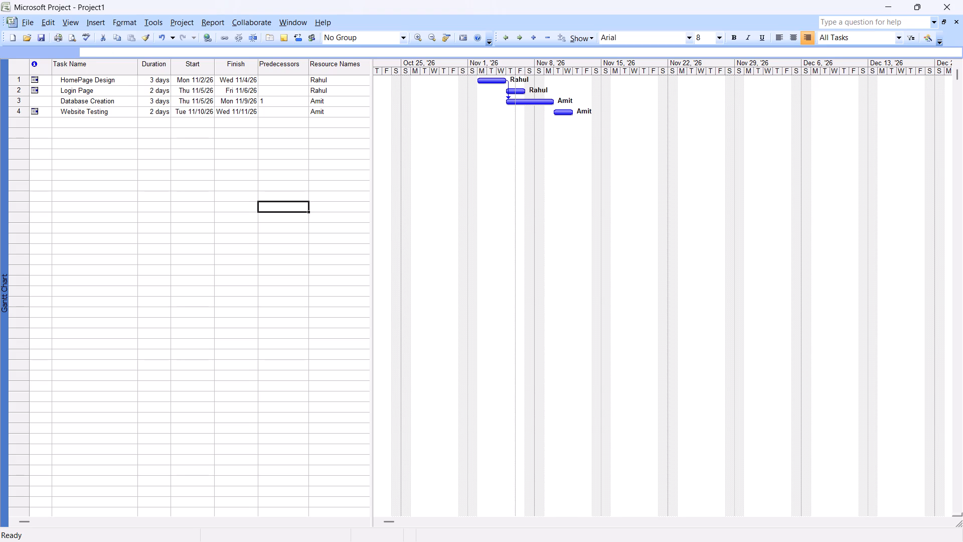
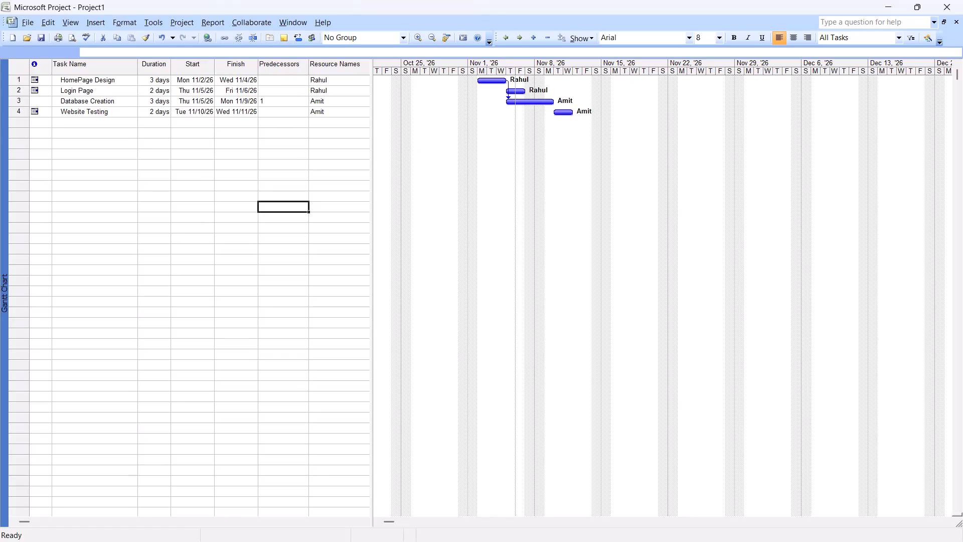
# Review the resources and their rates in the Resource Sheet view, and return to the Gantt Chart.
pyautogui.click(76, 22)
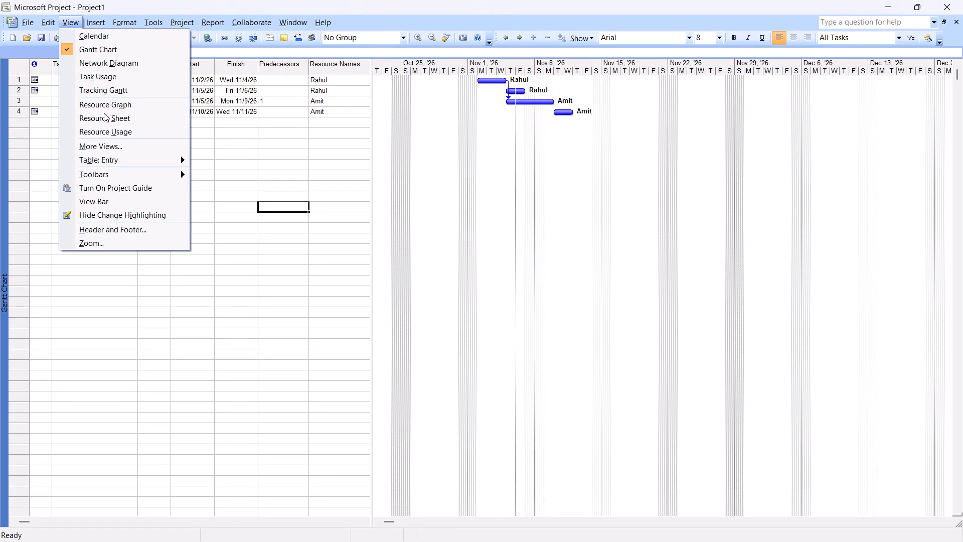
pyautogui.click(106, 122)
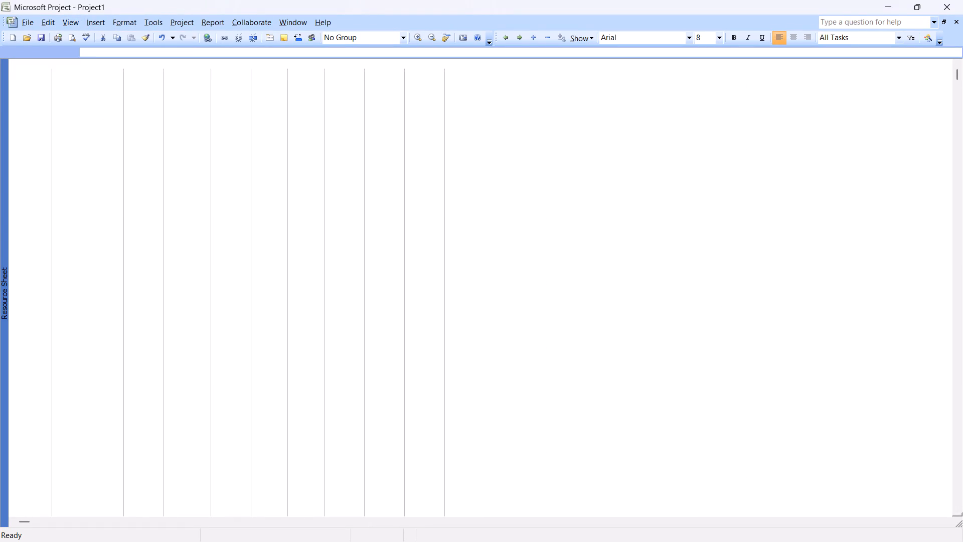
pyautogui.click(96, 28)
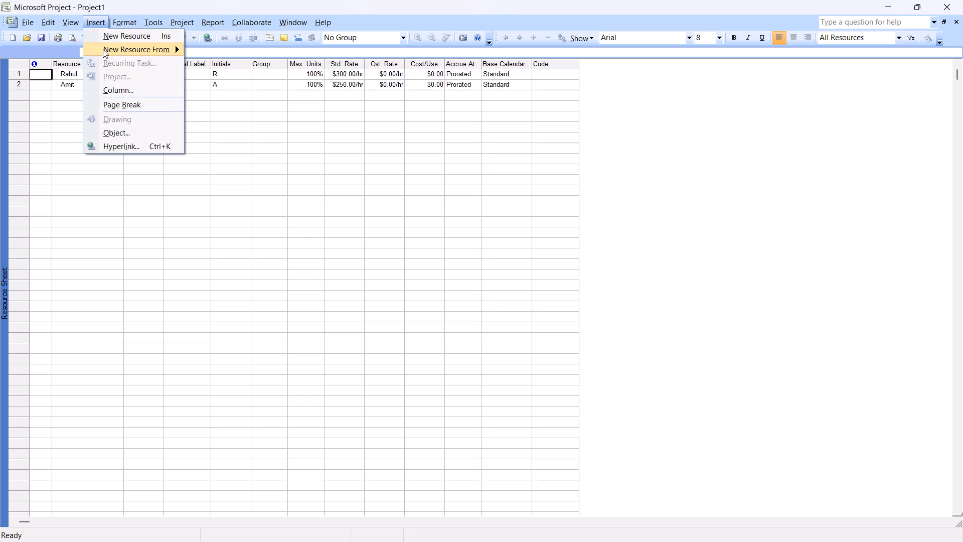
pyautogui.click(76, 46)
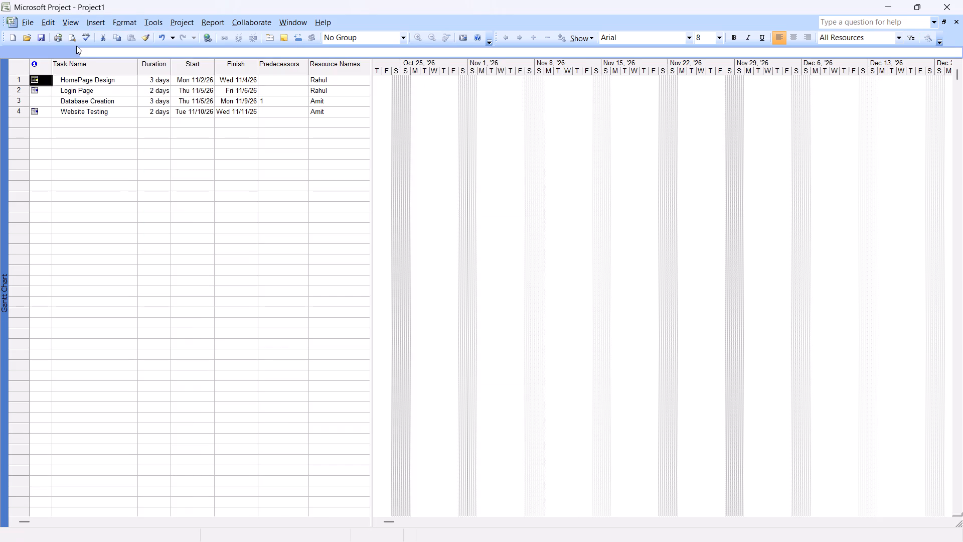
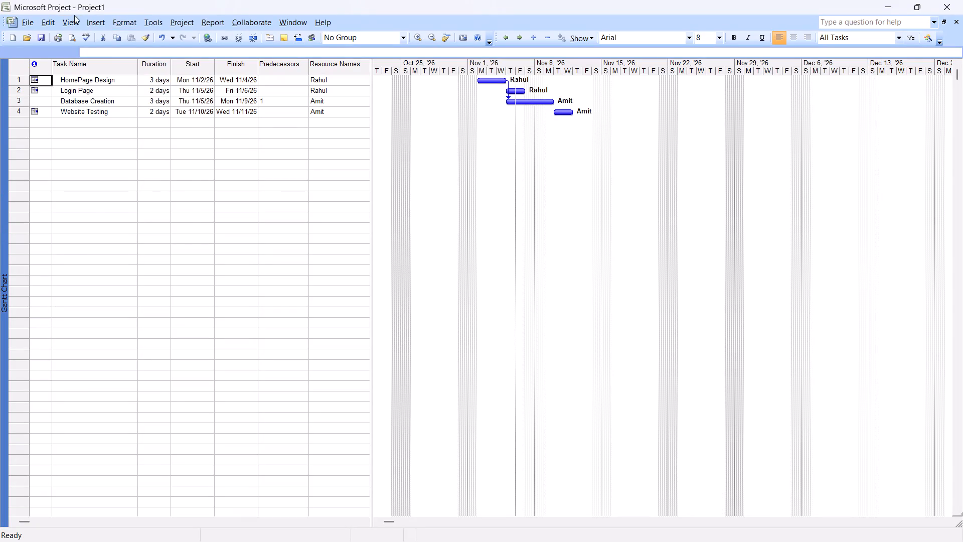
# Review the resources and their standard rates in the Resource Sheet view, and return to the Gantt Chart.
pyautogui.click(72, 19)
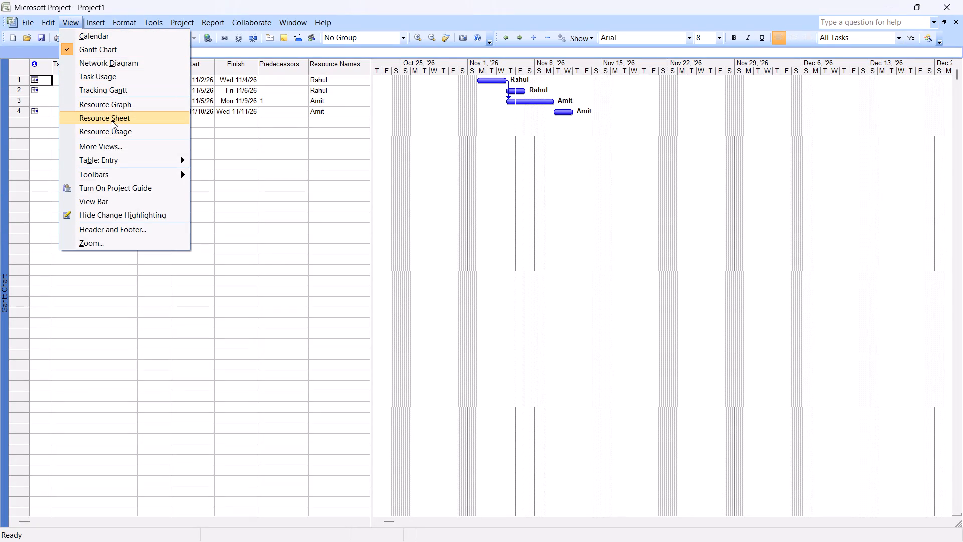
pyautogui.click(112, 121)
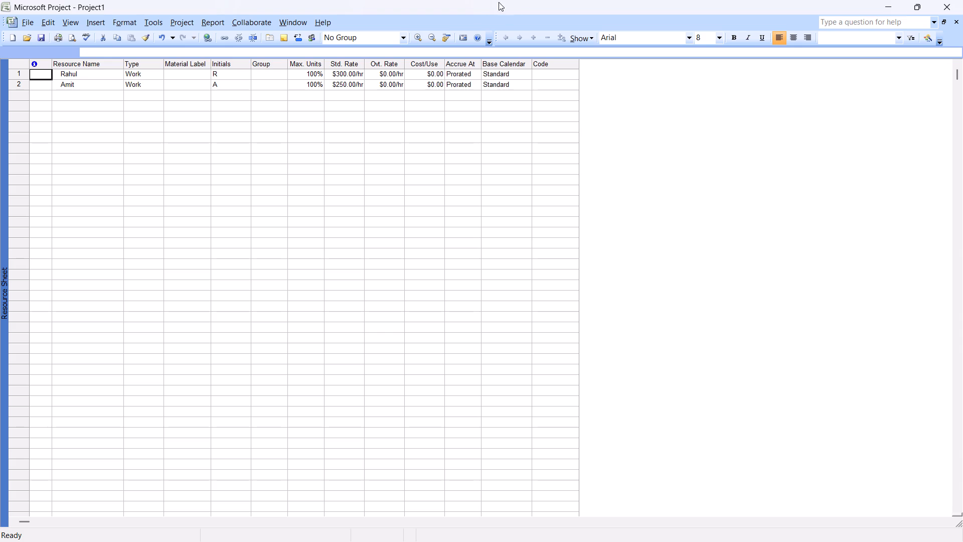
pyautogui.click(68, 21)
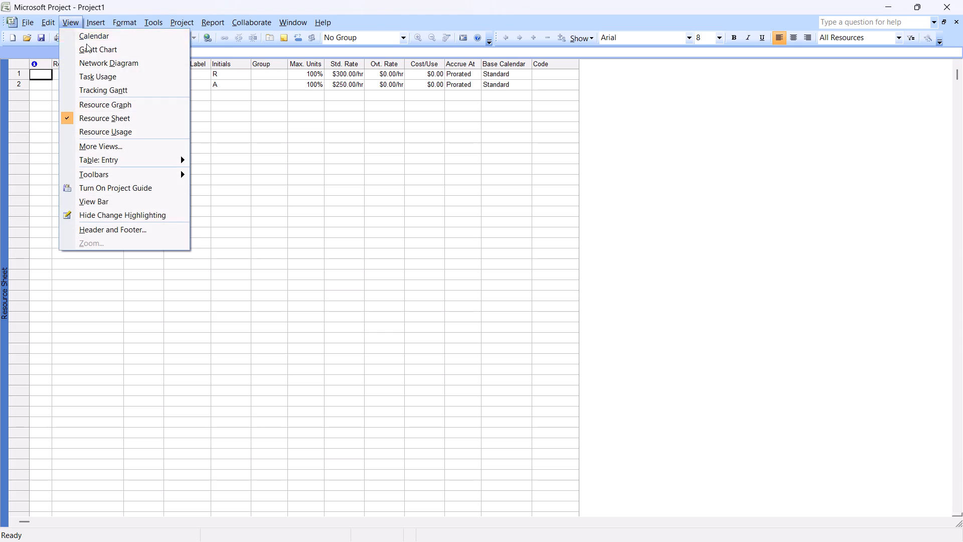
pyautogui.click(92, 53)
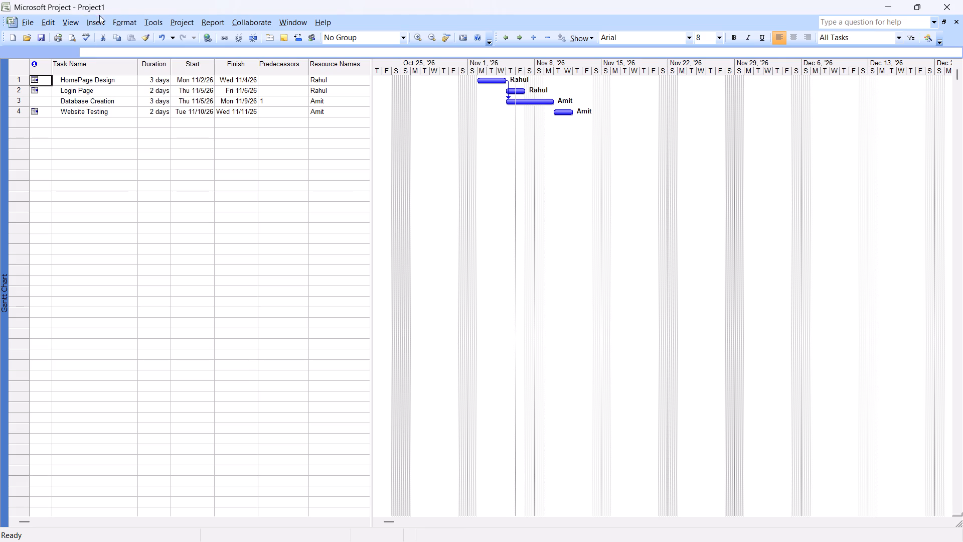
# Enable the project summary task in the view options for Project1.
pyautogui.click(152, 21)
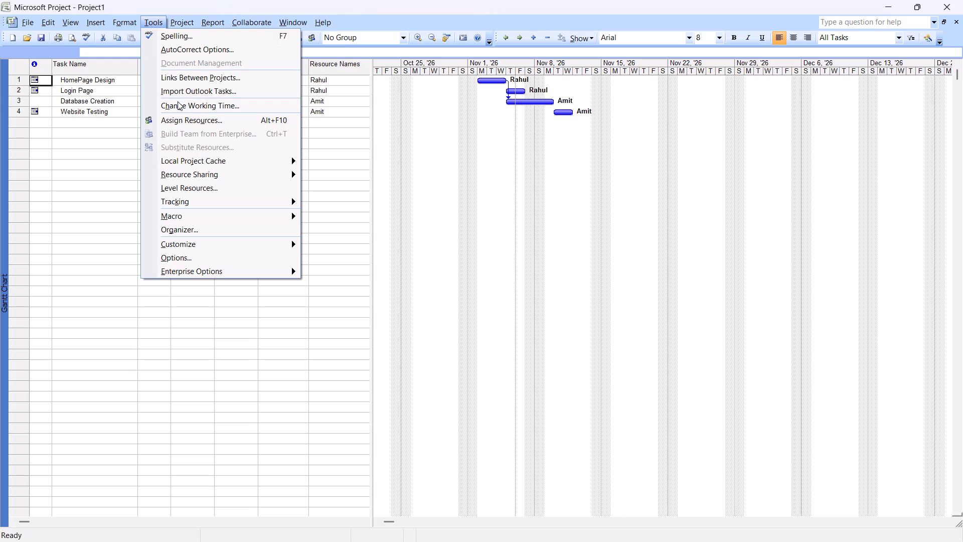
pyautogui.click(233, 256)
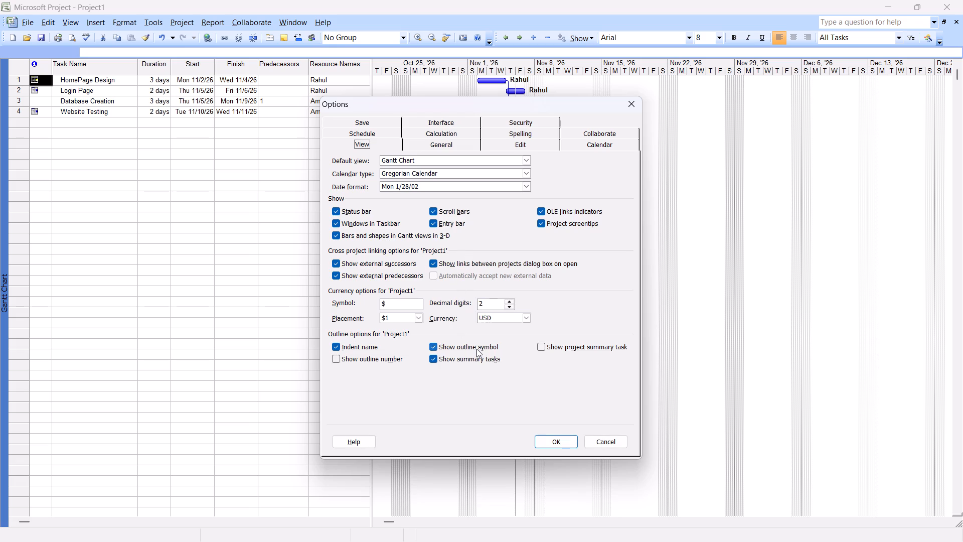
pyautogui.click(539, 344)
pyautogui.click(553, 441)
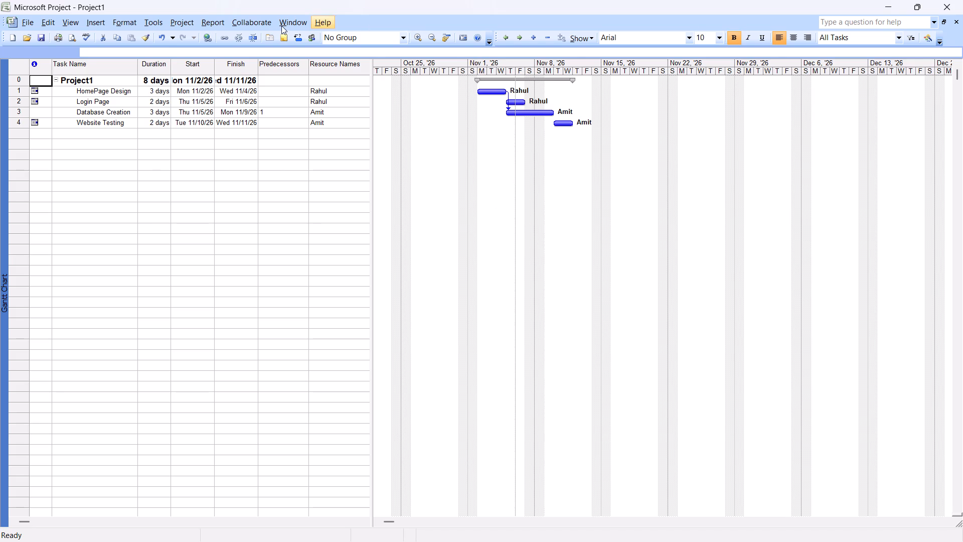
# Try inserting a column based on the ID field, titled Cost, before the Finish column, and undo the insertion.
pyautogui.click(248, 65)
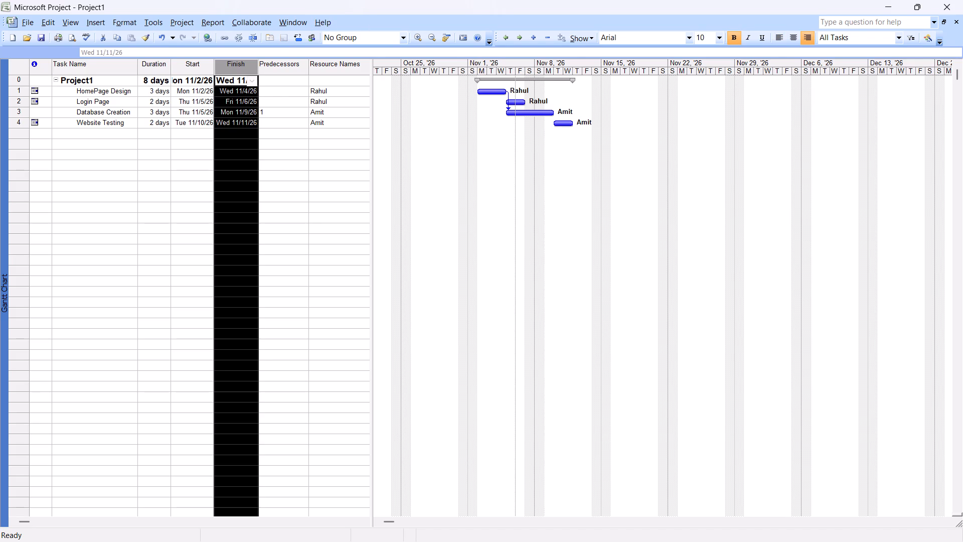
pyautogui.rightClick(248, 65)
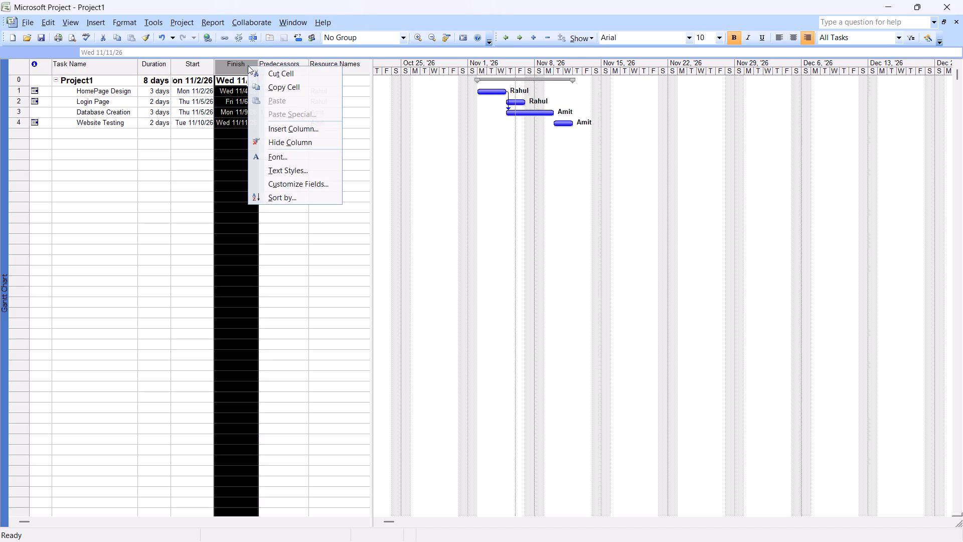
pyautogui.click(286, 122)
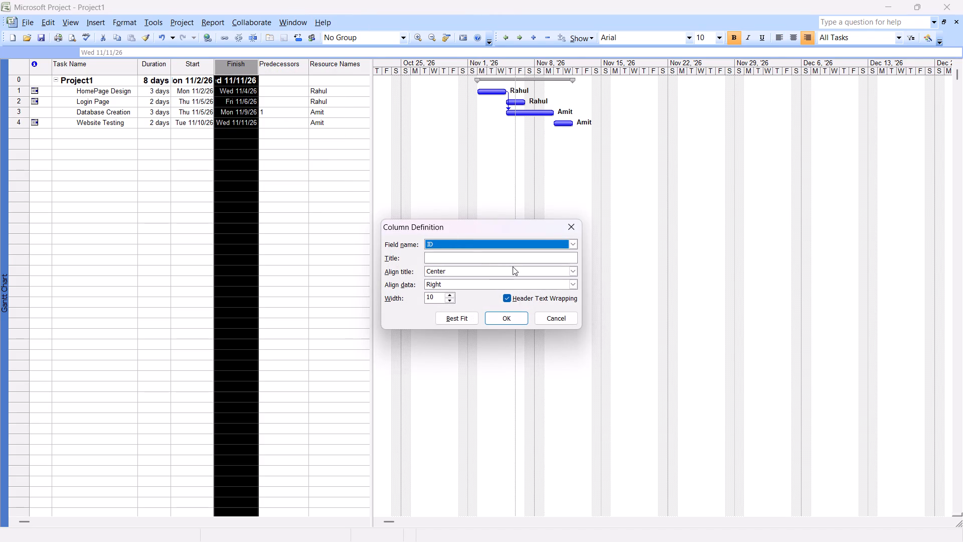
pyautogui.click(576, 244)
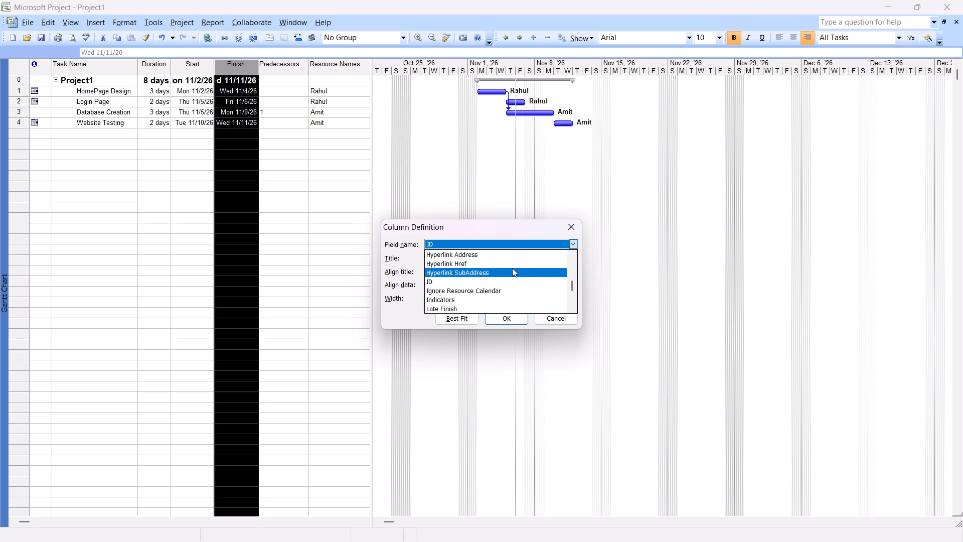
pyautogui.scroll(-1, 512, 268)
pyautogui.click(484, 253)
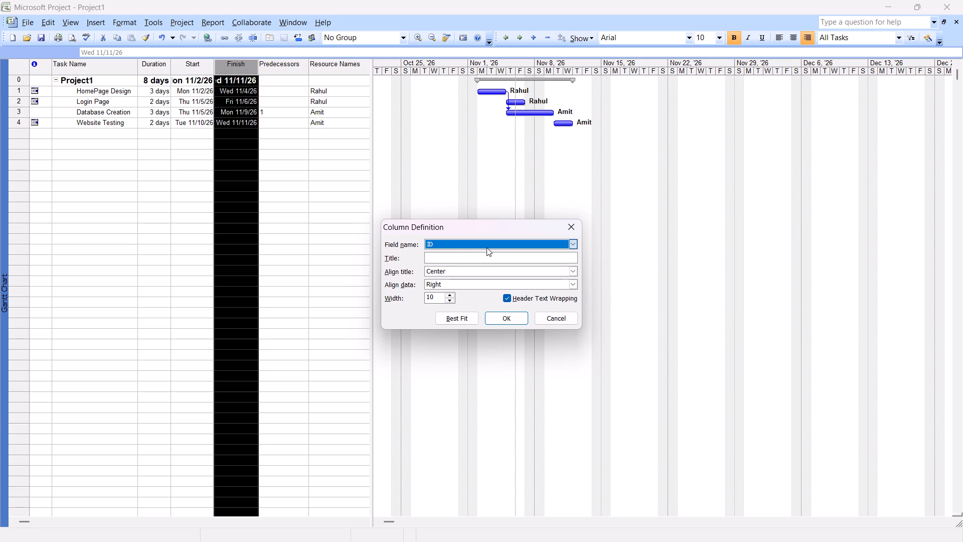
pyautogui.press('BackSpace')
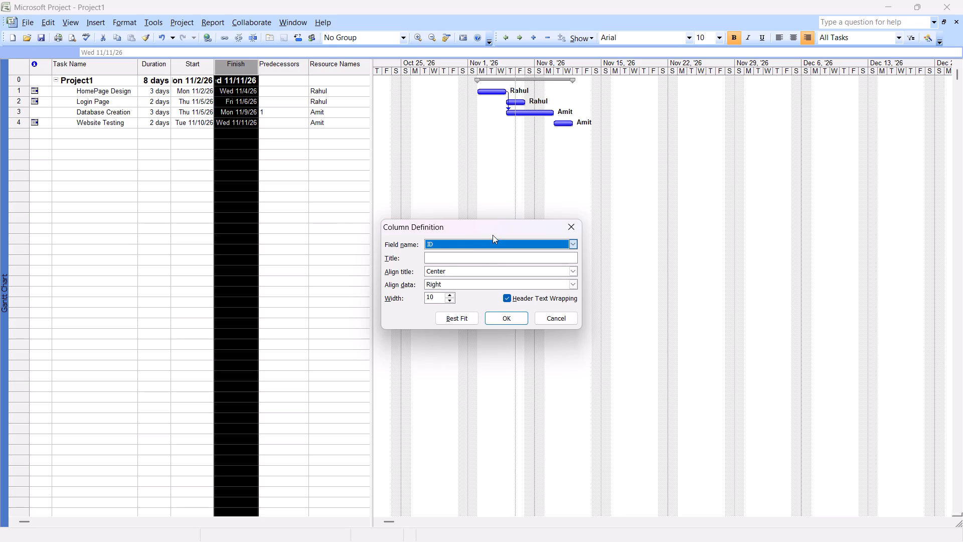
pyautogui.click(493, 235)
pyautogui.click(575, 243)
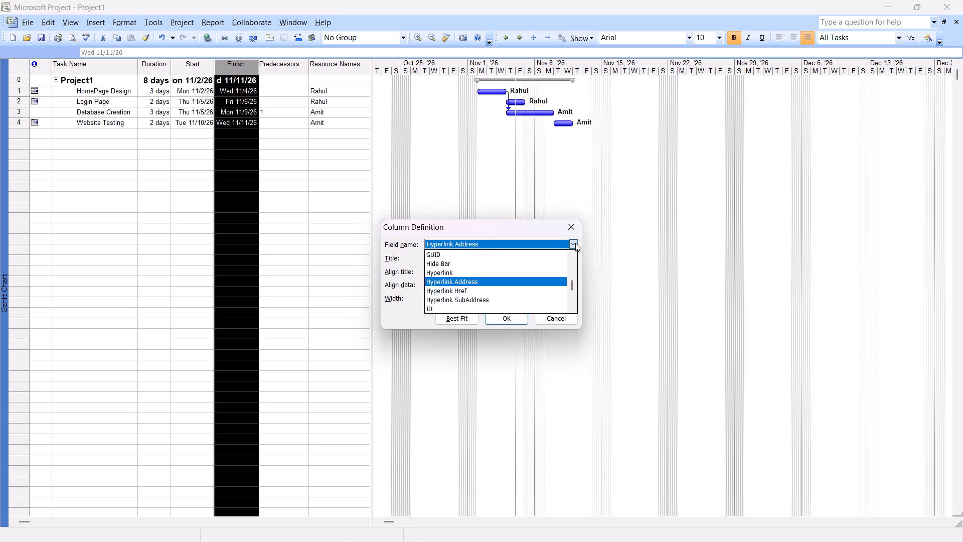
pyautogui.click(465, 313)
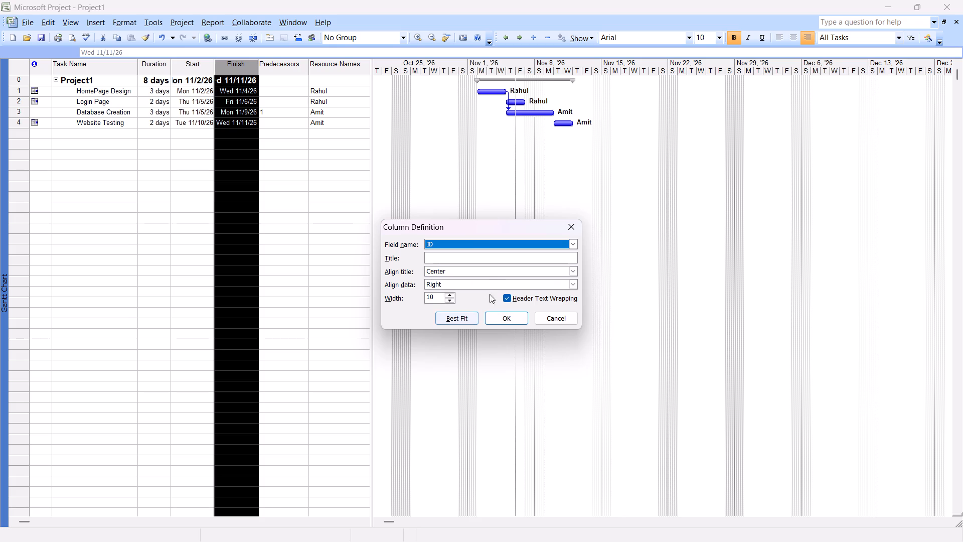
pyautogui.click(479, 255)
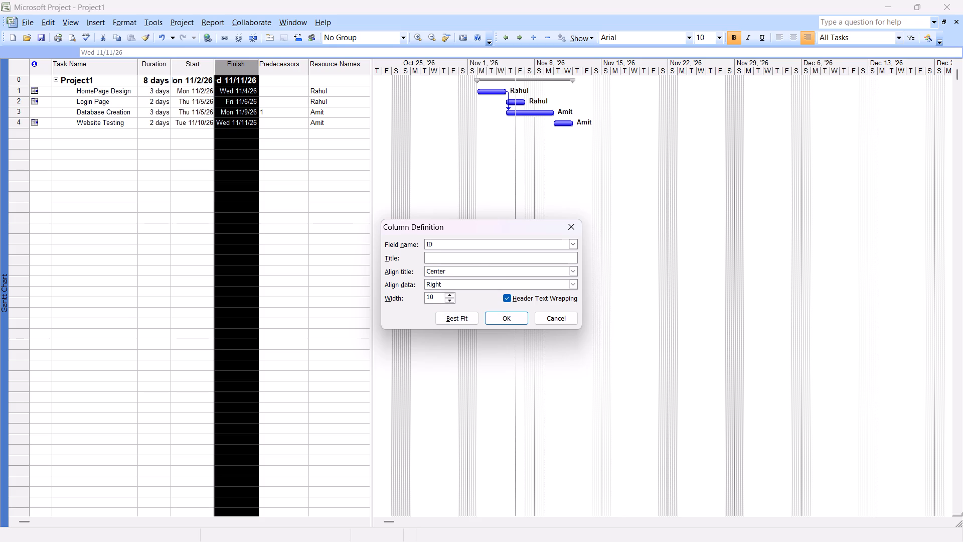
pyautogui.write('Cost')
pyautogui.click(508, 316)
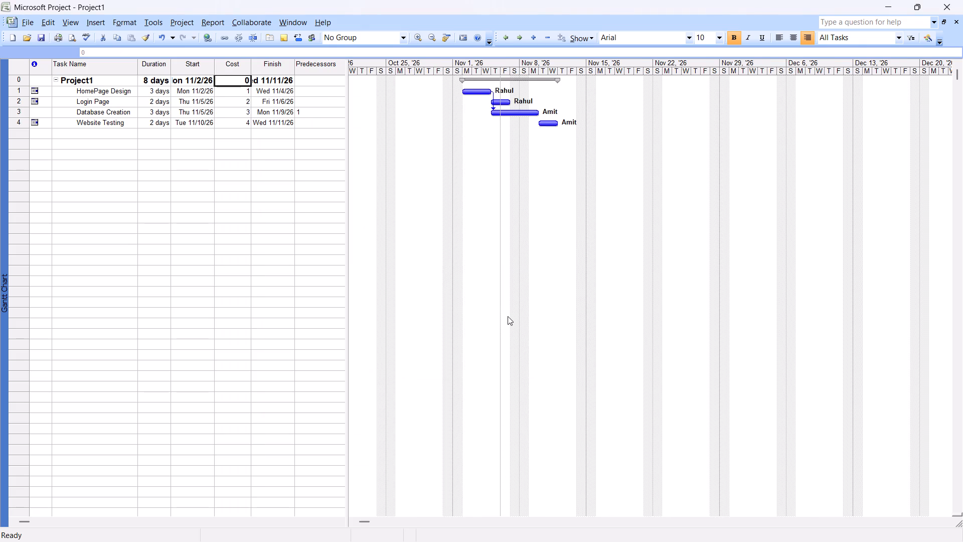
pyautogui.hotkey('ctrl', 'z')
# Insert a column before Predecessors with the ID field and the title Cost.
pyautogui.click(295, 65)
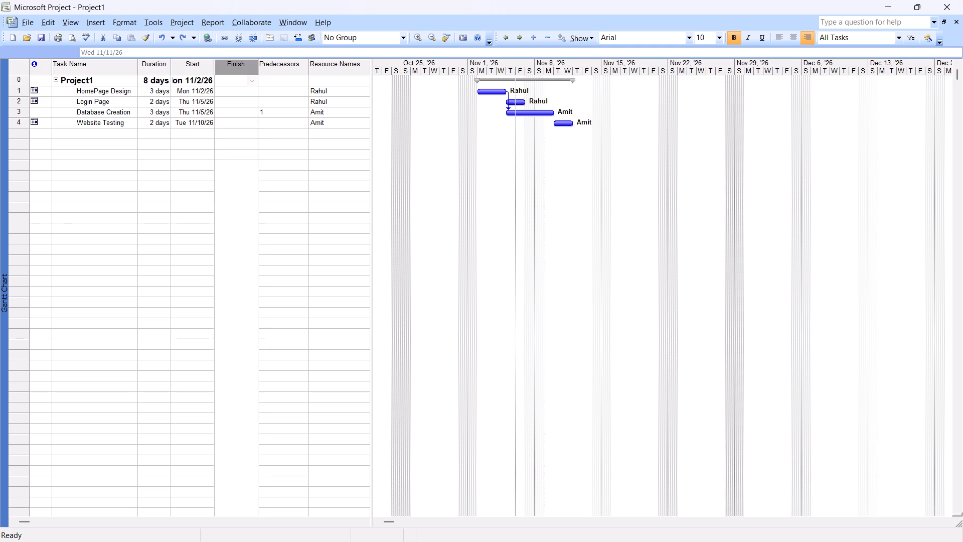
pyautogui.rightClick(295, 65)
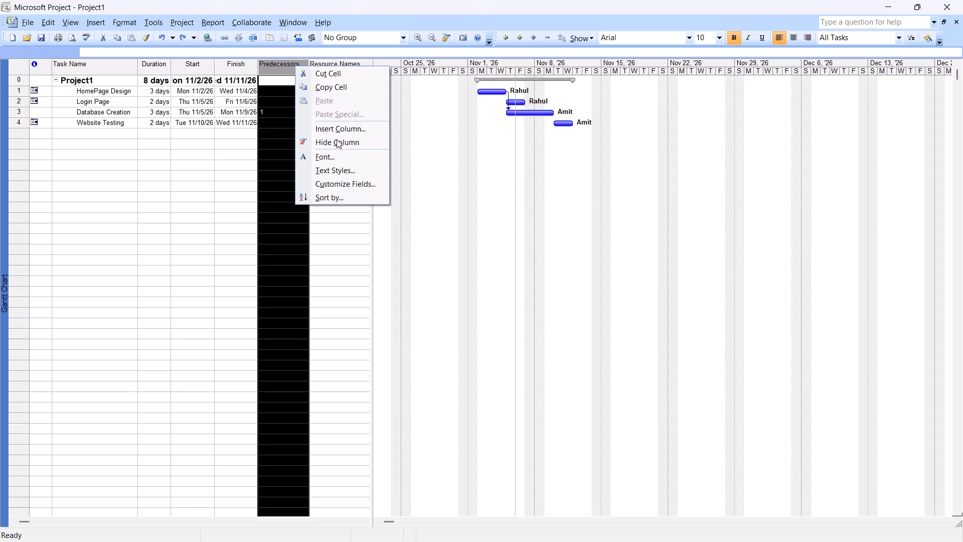
pyautogui.click(337, 132)
pyautogui.click(463, 256)
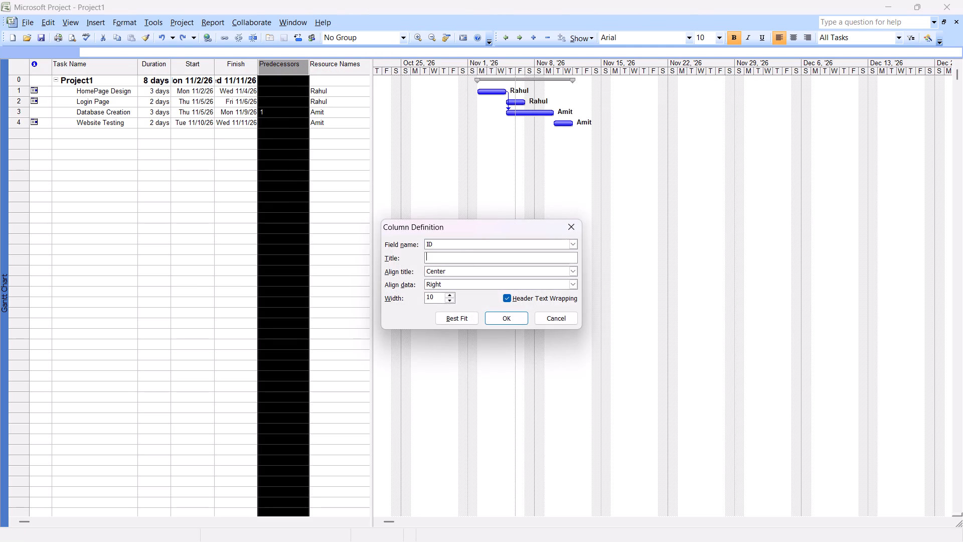
pyautogui.write('Cosy')
pyautogui.press('BackSpace')
pyautogui.press('t')
pyautogui.press('Return')
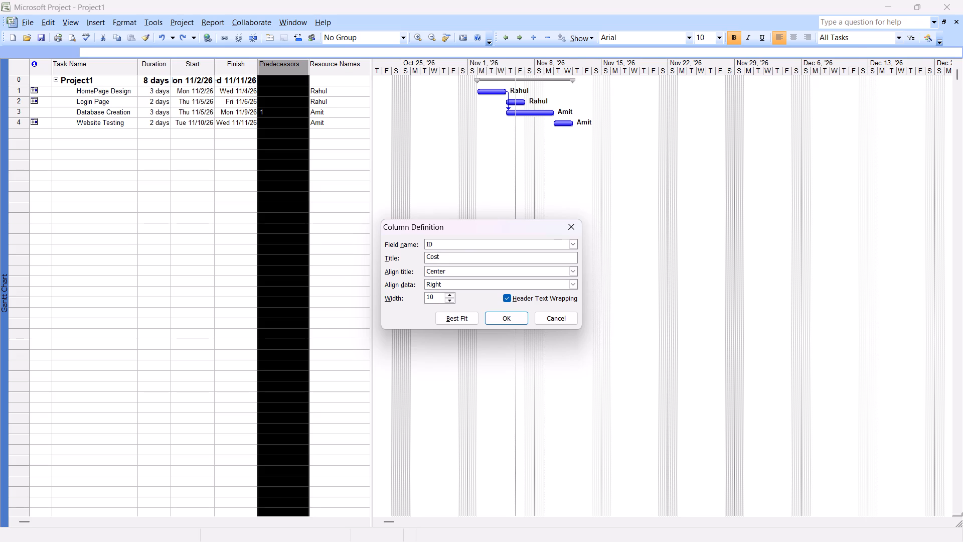
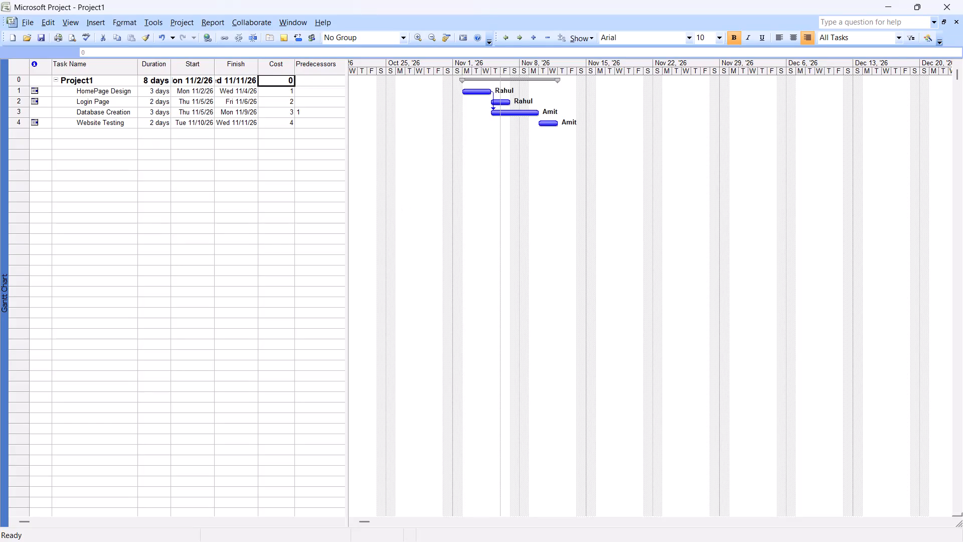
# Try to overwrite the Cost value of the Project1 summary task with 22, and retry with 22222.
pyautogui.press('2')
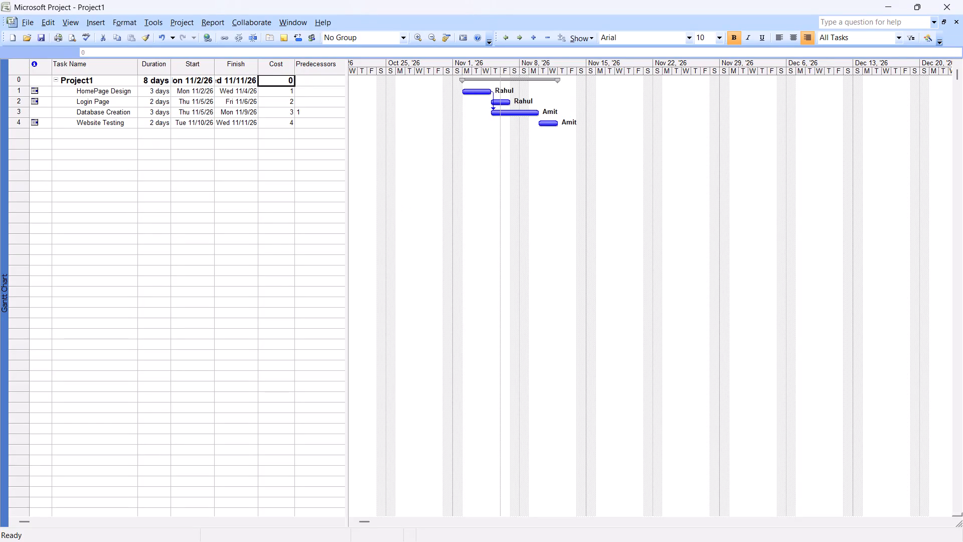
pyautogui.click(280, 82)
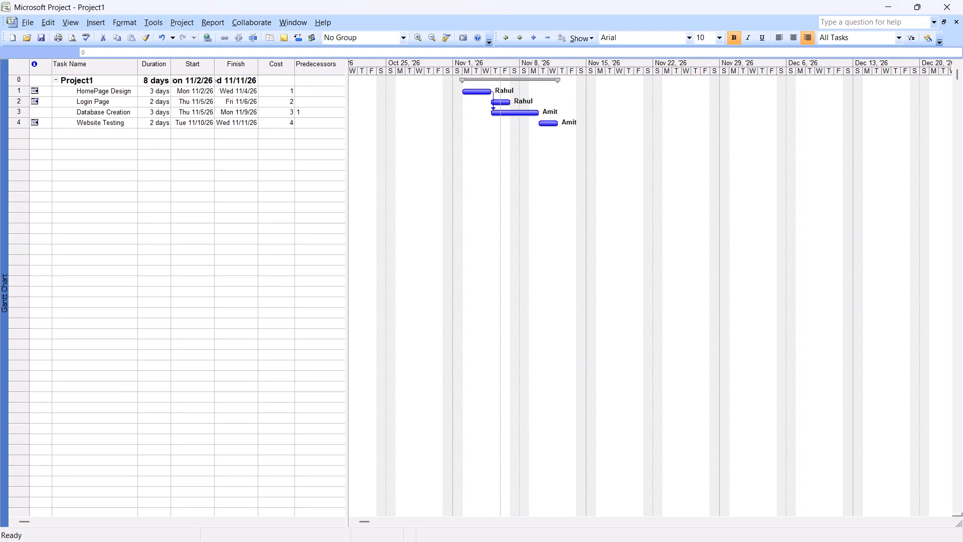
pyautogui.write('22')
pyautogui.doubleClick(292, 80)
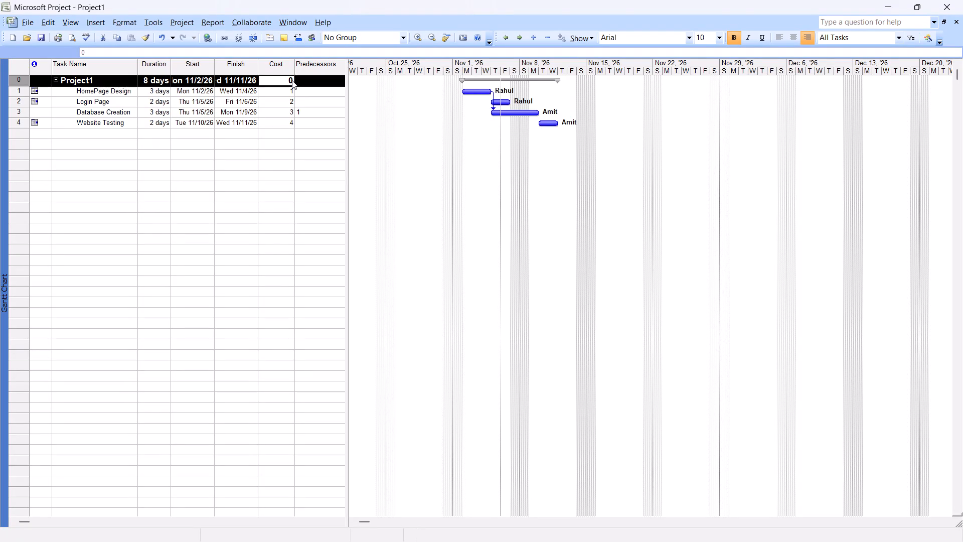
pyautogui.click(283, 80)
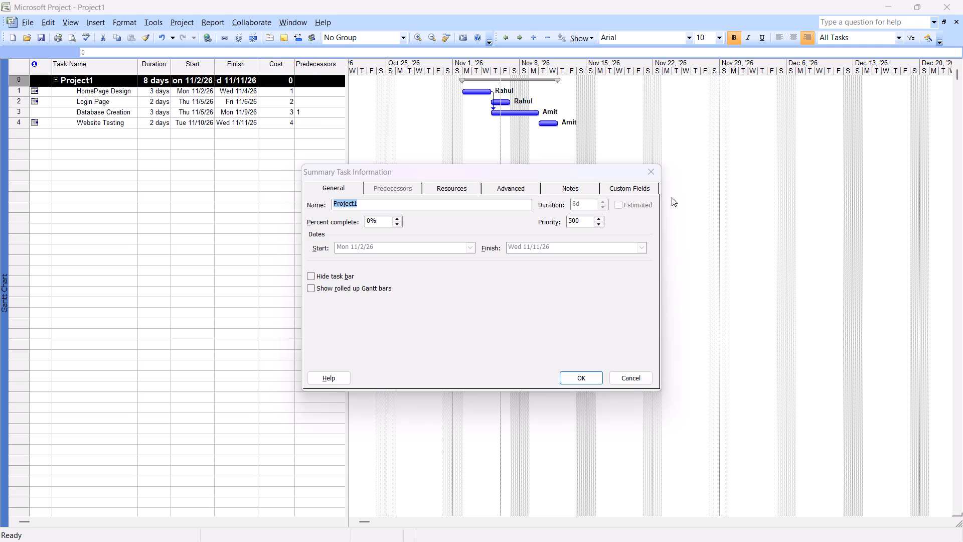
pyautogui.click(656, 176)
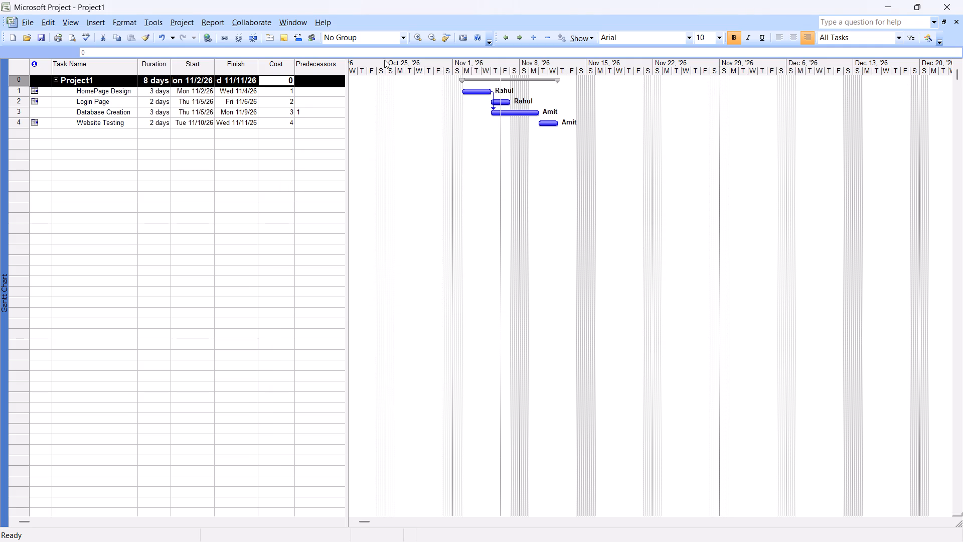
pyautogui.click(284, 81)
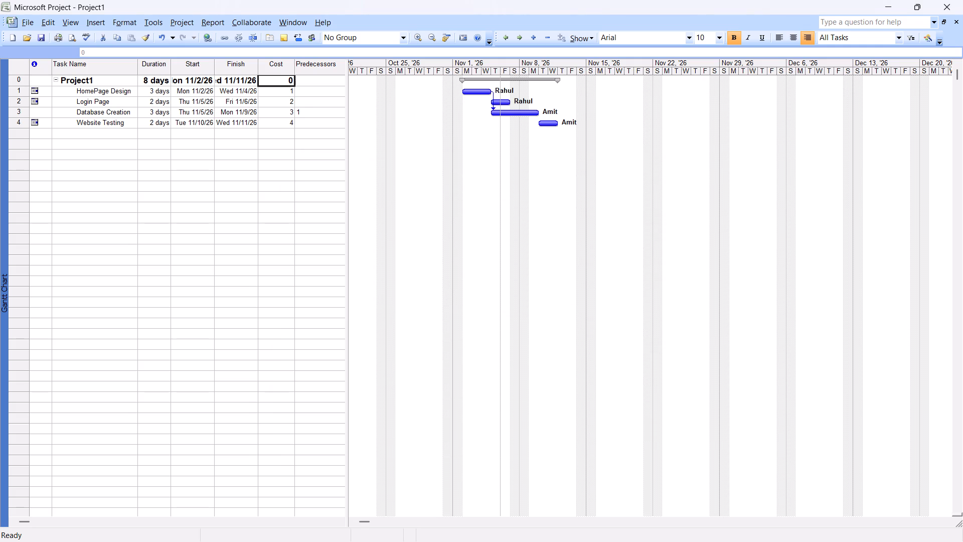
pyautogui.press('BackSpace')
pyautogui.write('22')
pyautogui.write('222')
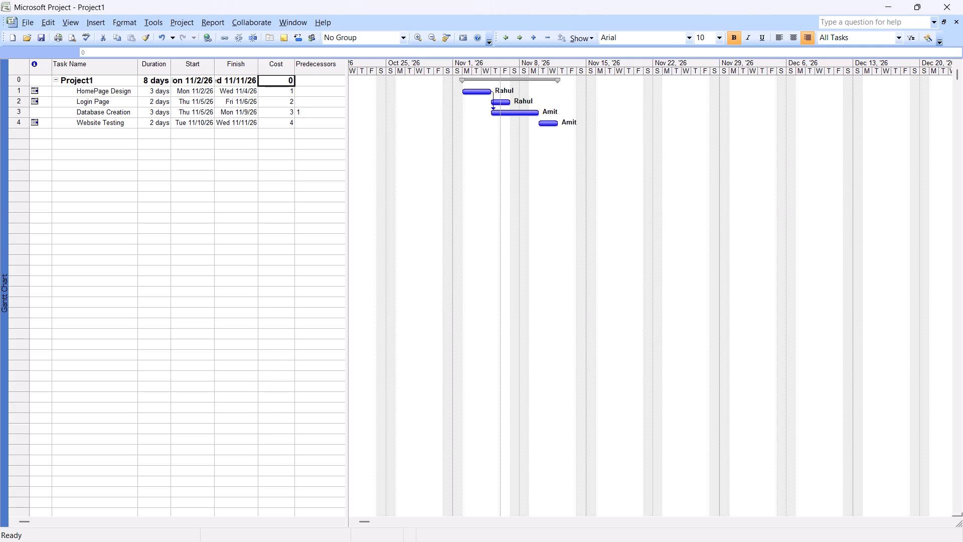